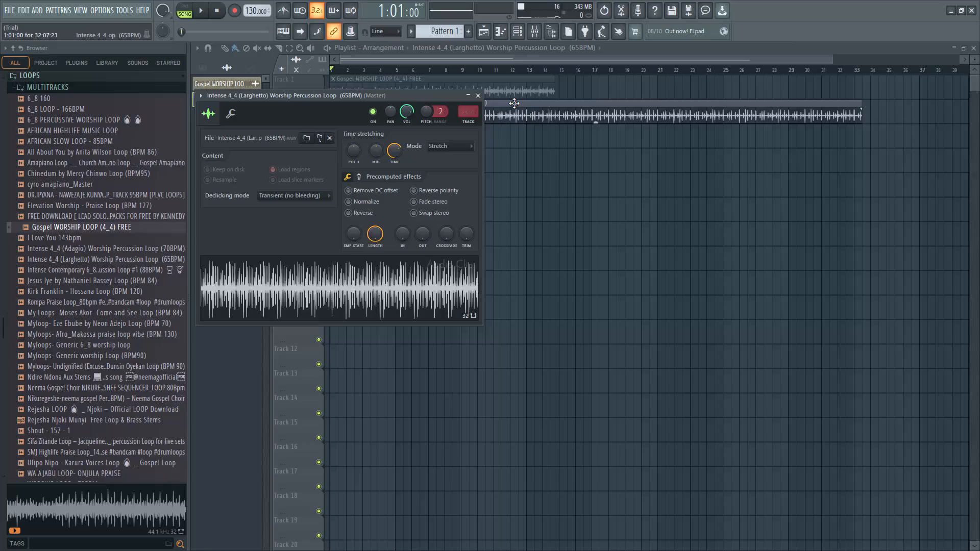
# Fit the Intense 4_4 (Larghetto) clip on Track 2 to tempo, using the 50 to 100 BPM detection range.
pyautogui.click(514, 103)
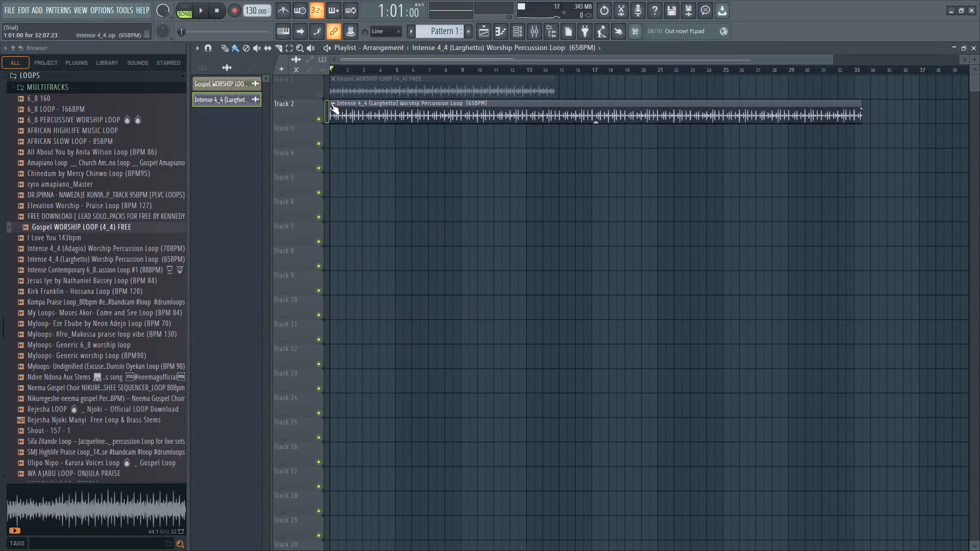
pyautogui.click(334, 104)
pyautogui.click(449, 181)
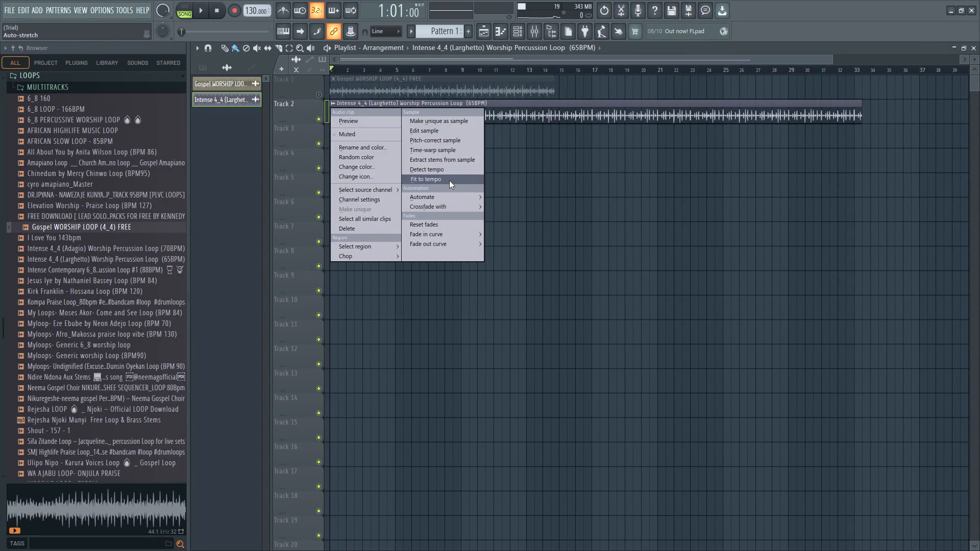
pyautogui.click(488, 309)
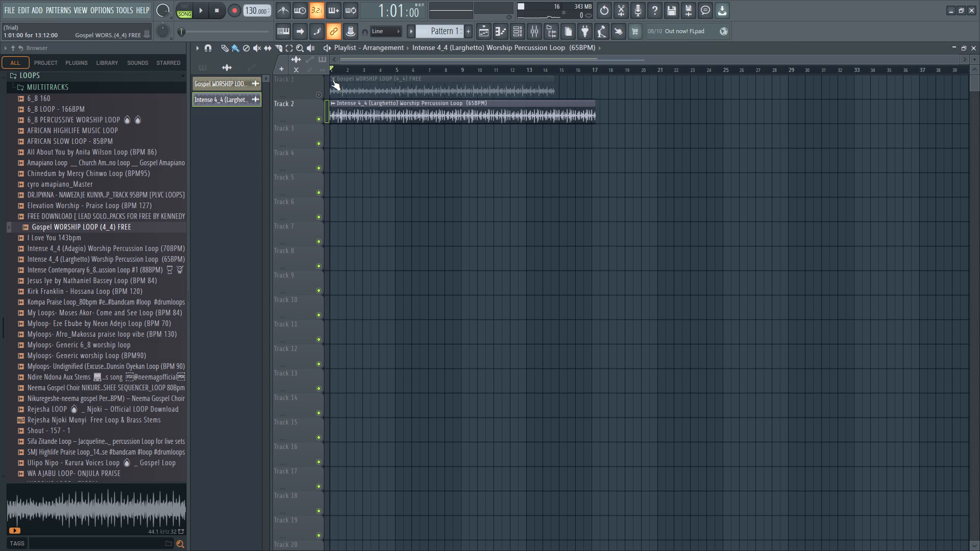
# Fit the Gospel WORSHIP LOOP clip on Track 1 to tempo, using the 50 to 100 BPM detection range.
pyautogui.click(332, 80)
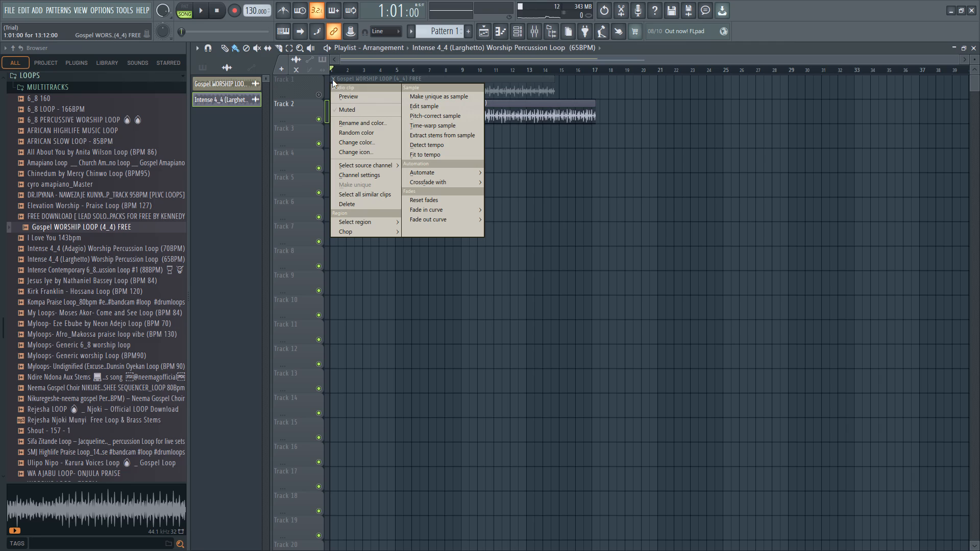
pyautogui.click(440, 152)
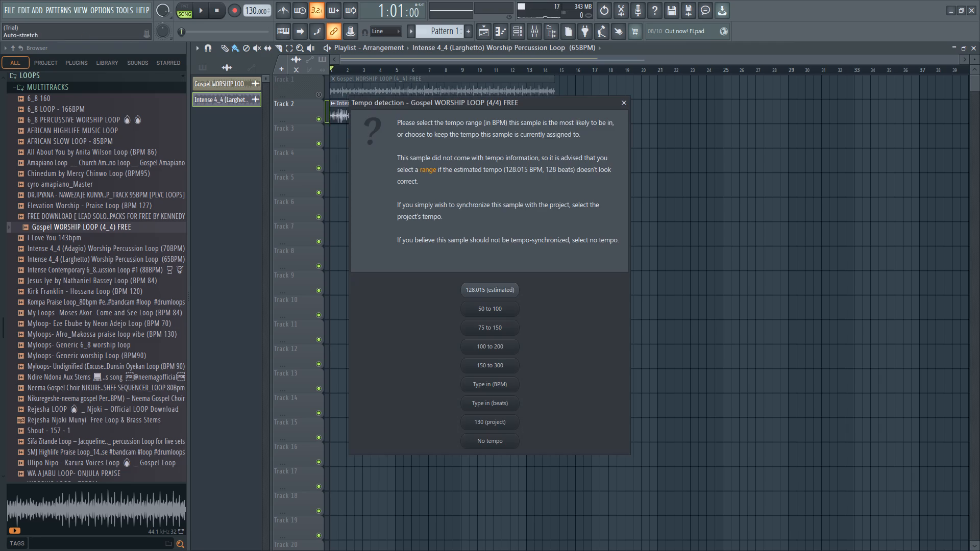
pyautogui.click(491, 312)
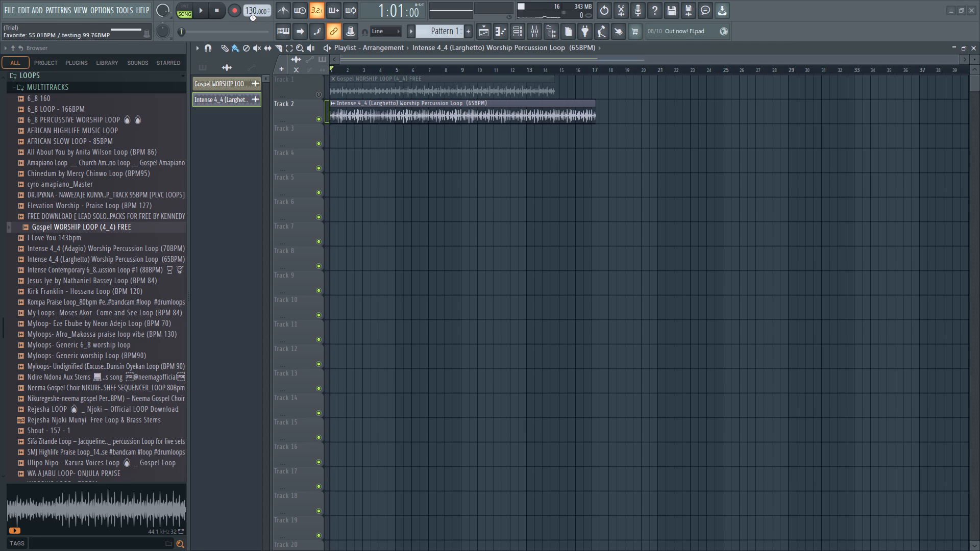
# Set the project tempo to 63 BPM.
pyautogui.scroll(1, 253, 11)
pyautogui.scroll(-1, 253, 11)
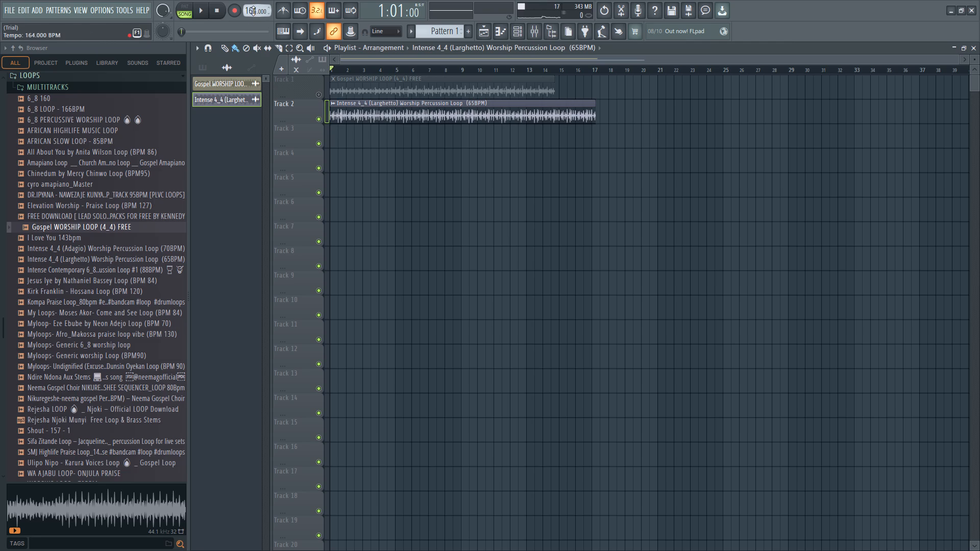
pyautogui.scroll(-3, 253, 11)
pyautogui.scroll(1, 248, 10)
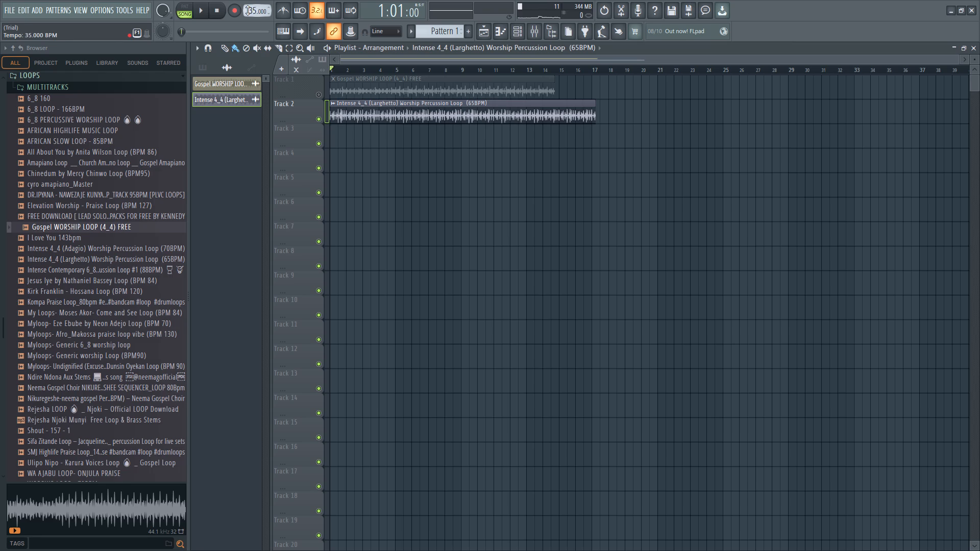
pyautogui.scroll(1, 248, 10)
# Play the arrangement briefly from the start to audition the new tempo, and stop playback.
pyautogui.press('space')
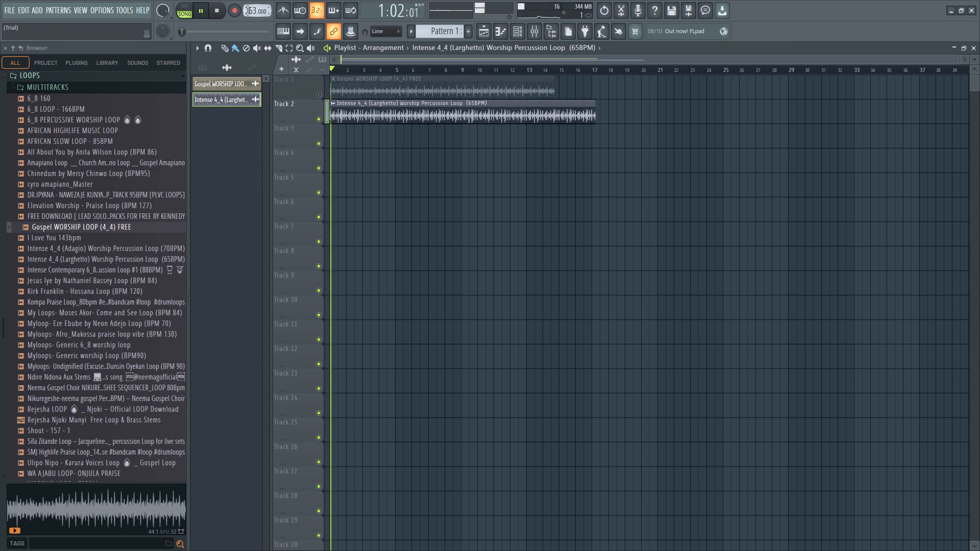
pyautogui.press('space')
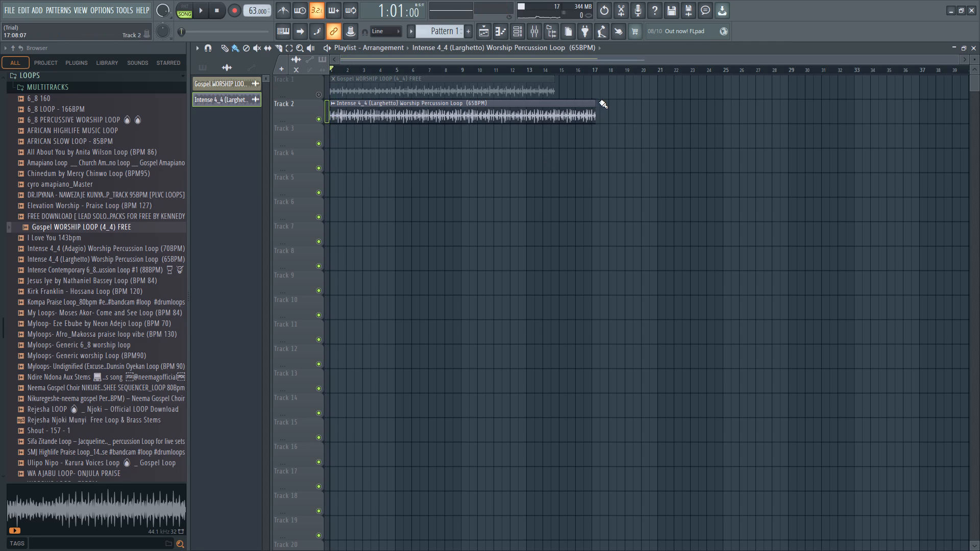
# Shorten the Larghetto percussion clip on Track 2 from its end to about eight bars, ending near bar 9.
pyautogui.hscroll(5, 575, 124)
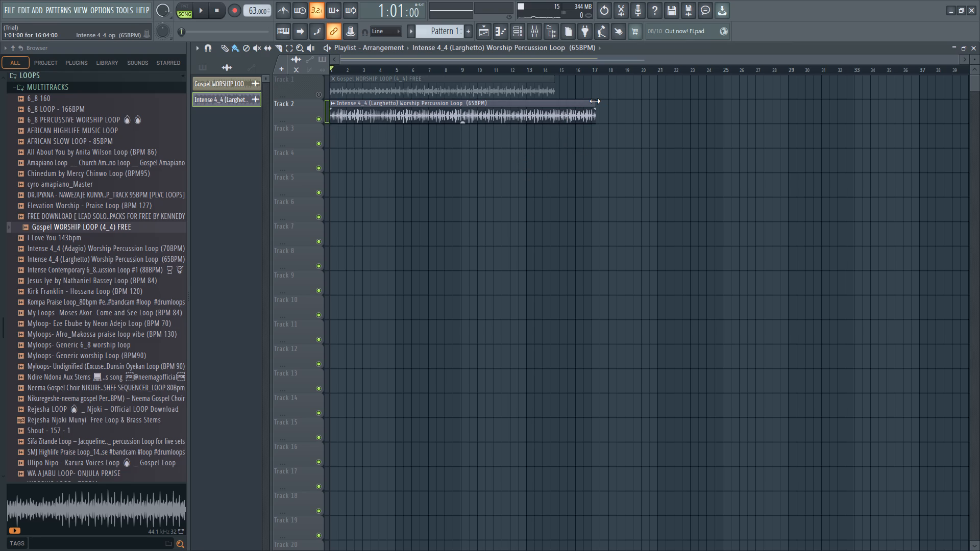
pyautogui.moveTo(595, 101); pyautogui.dragTo(472, 94)
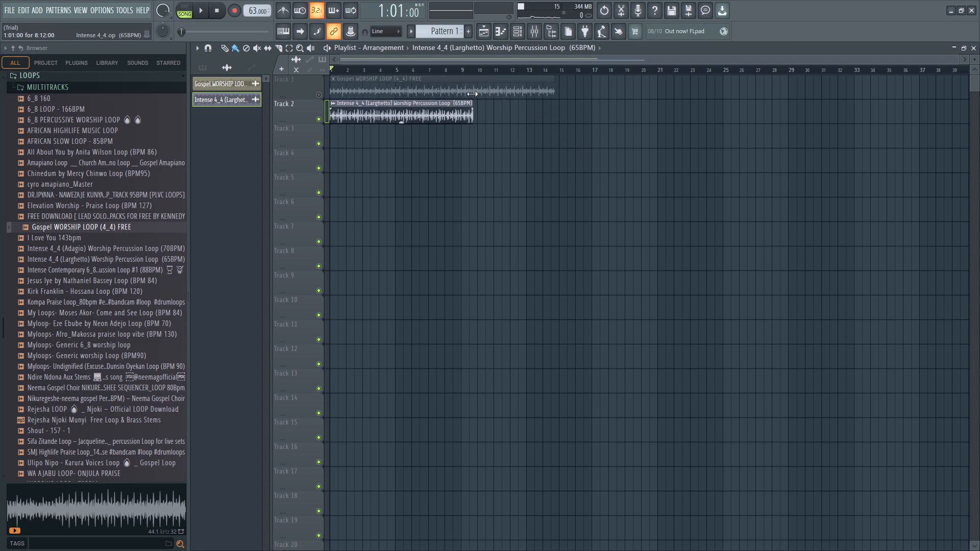
pyautogui.moveTo(472, 94); pyautogui.dragTo(464, 96)
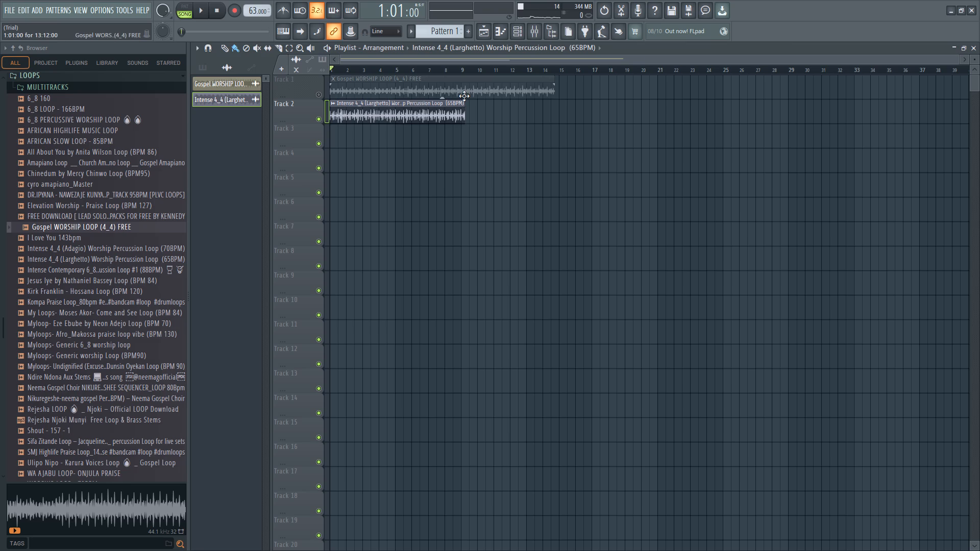
# Shorten the Gospel WORSHIP LOOP clip on Track 1 to match the end of the Track 2 clip, near bar 9.
pyautogui.moveTo(550, 79); pyautogui.dragTo(521, 79)
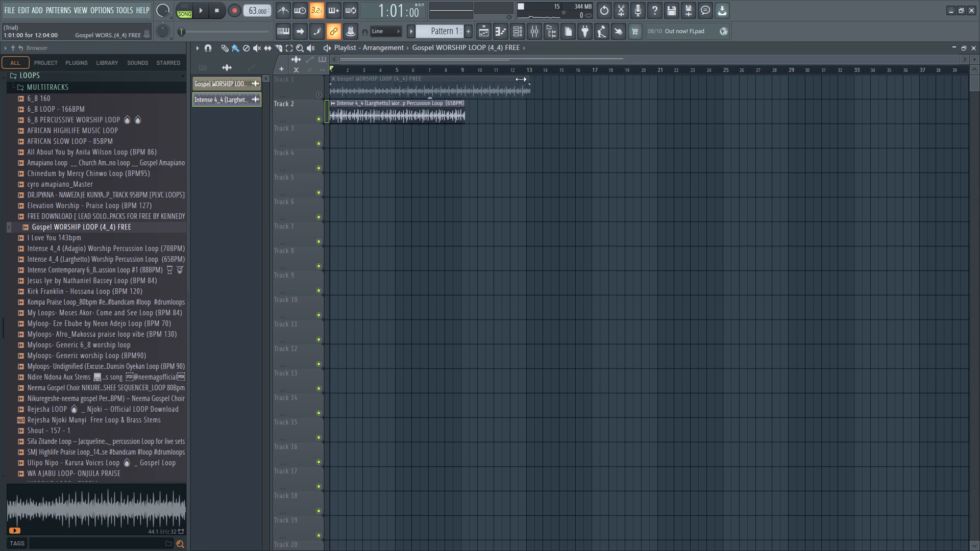
pyautogui.moveTo(521, 79); pyautogui.dragTo(455, 85)
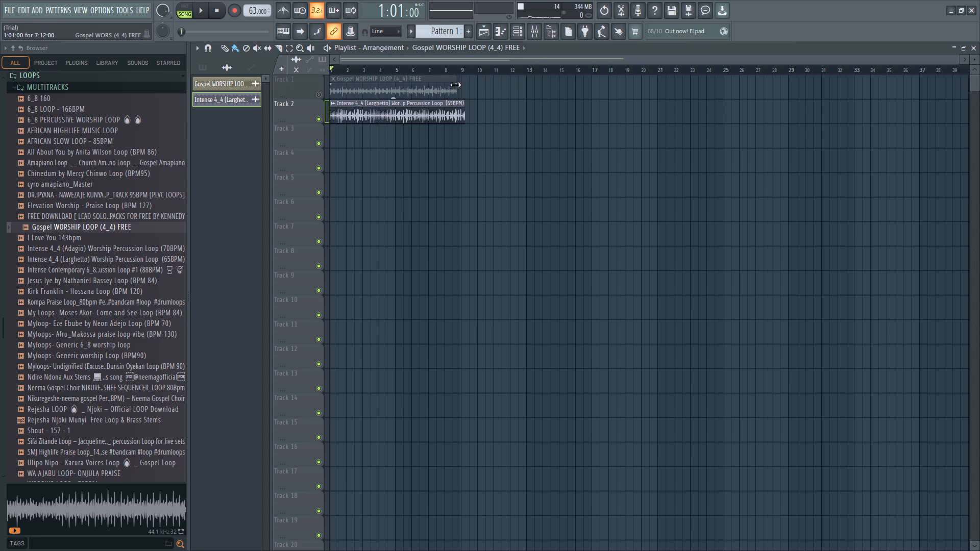
pyautogui.moveTo(455, 85); pyautogui.dragTo(459, 84)
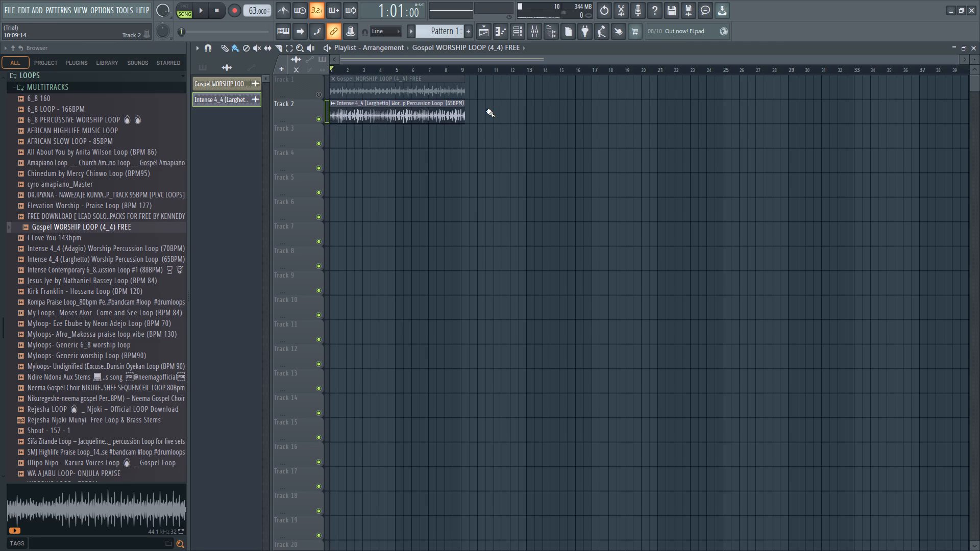
# Audition the Larghetto and Adagio loops, and place Intense 4_4 (Adagio) Worship Percussion Loop (70BPM) at bar 1 of Track 3.
pyautogui.keyDown('ctrl'); pyautogui.scroll(5, 486, 110); pyautogui.keyUp('ctrl')
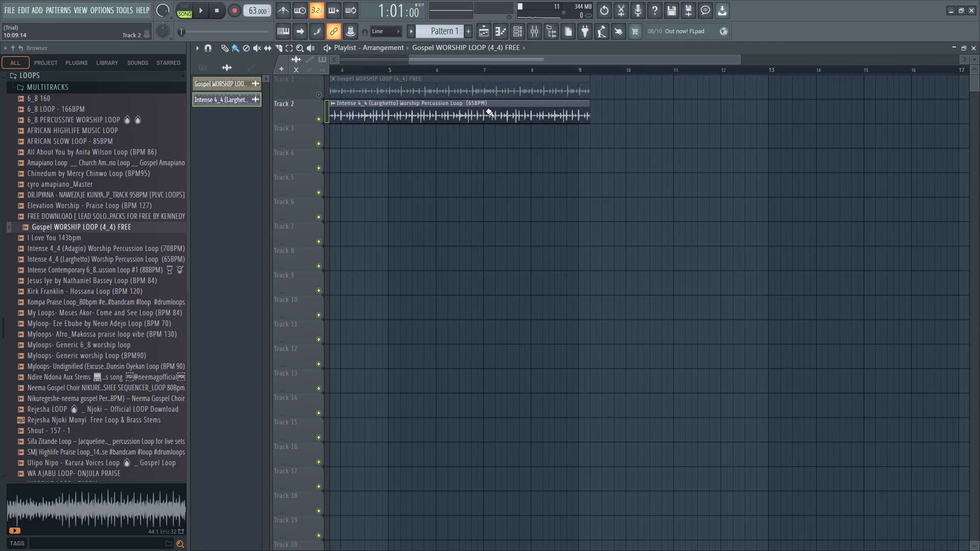
pyautogui.hscroll(18, 486, 110)
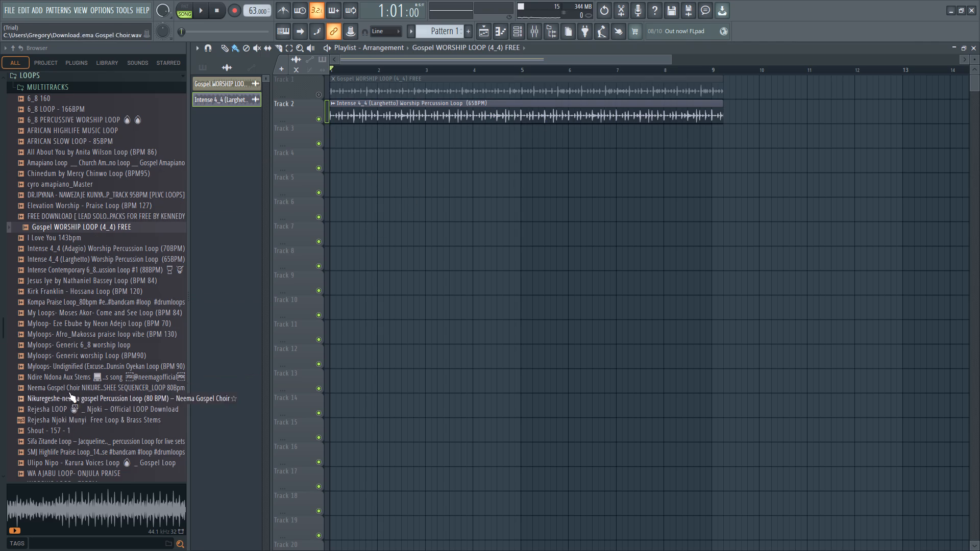
pyautogui.click(93, 261)
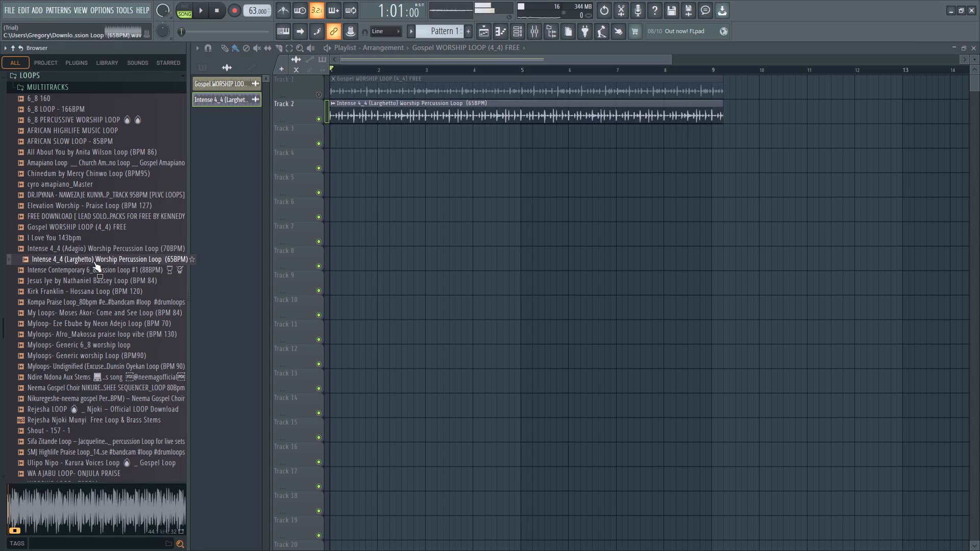
pyautogui.click(108, 252)
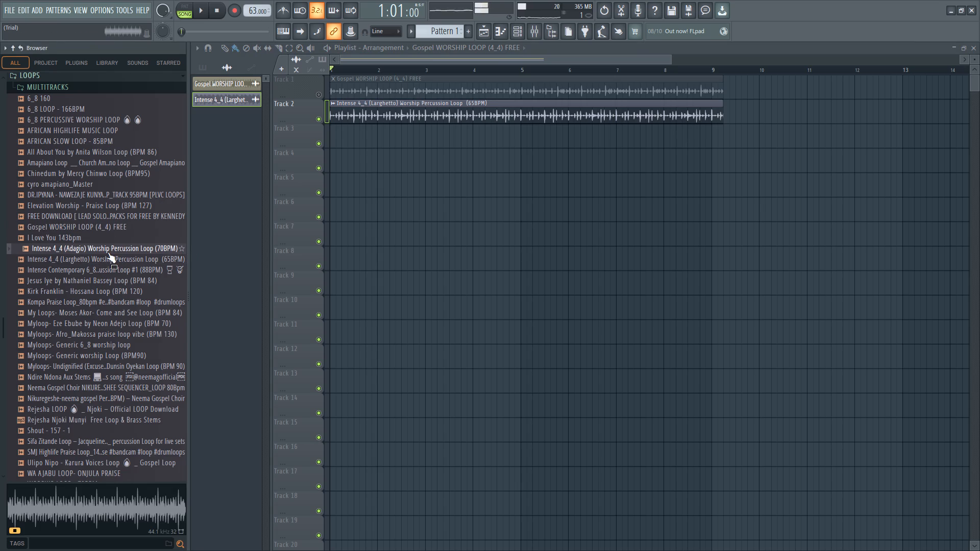
pyautogui.moveTo(108, 252); pyautogui.dragTo(334, 157)
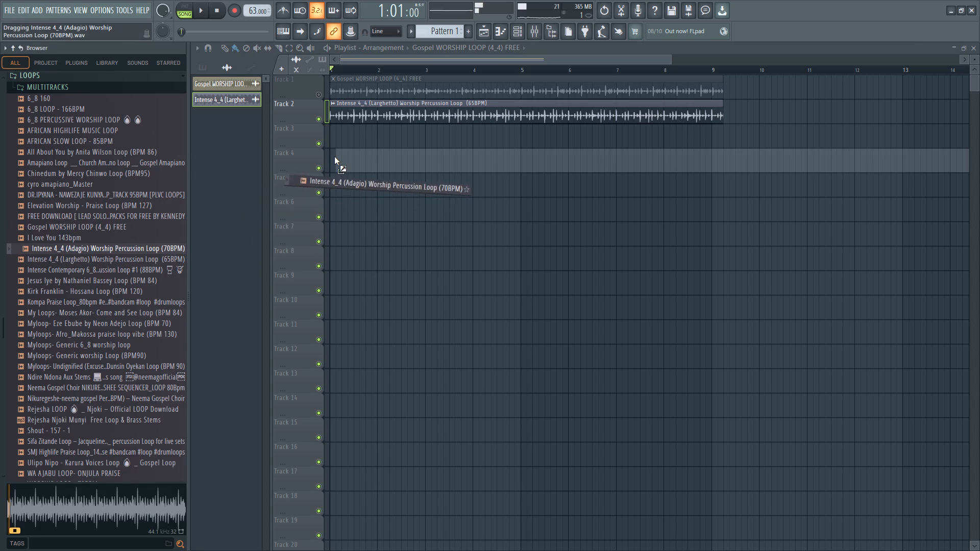
pyautogui.moveTo(334, 157); pyautogui.dragTo(338, 135)
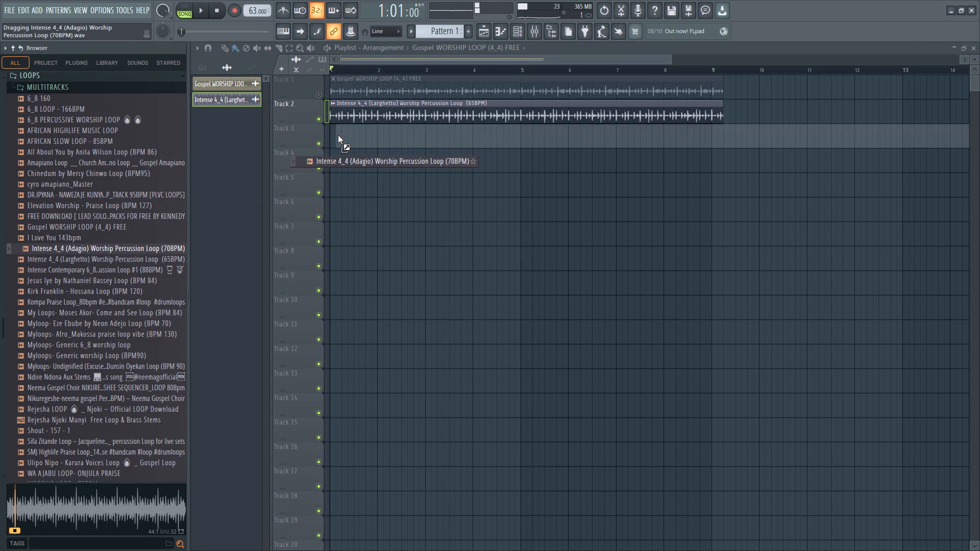
pyautogui.moveTo(338, 135); pyautogui.dragTo(334, 135)
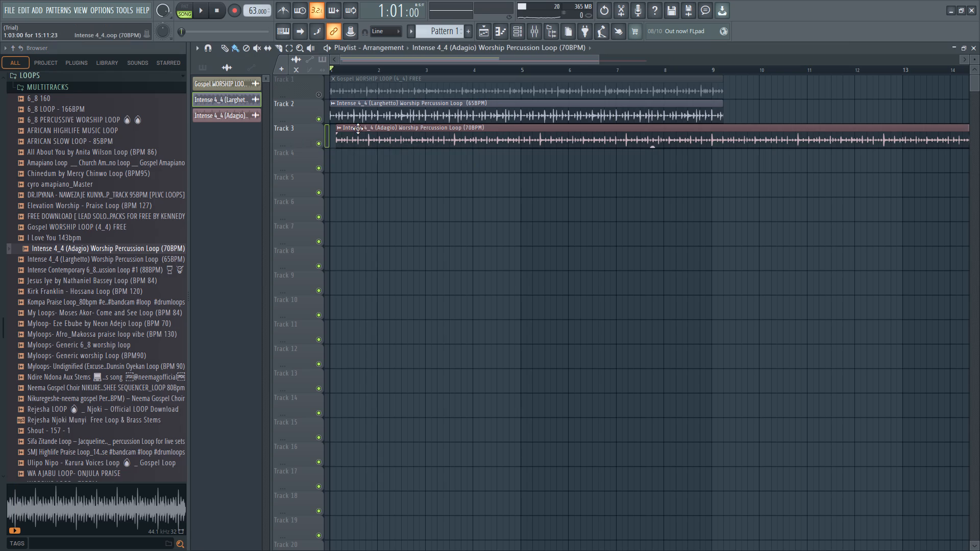
pyautogui.moveTo(358, 129); pyautogui.dragTo(352, 127)
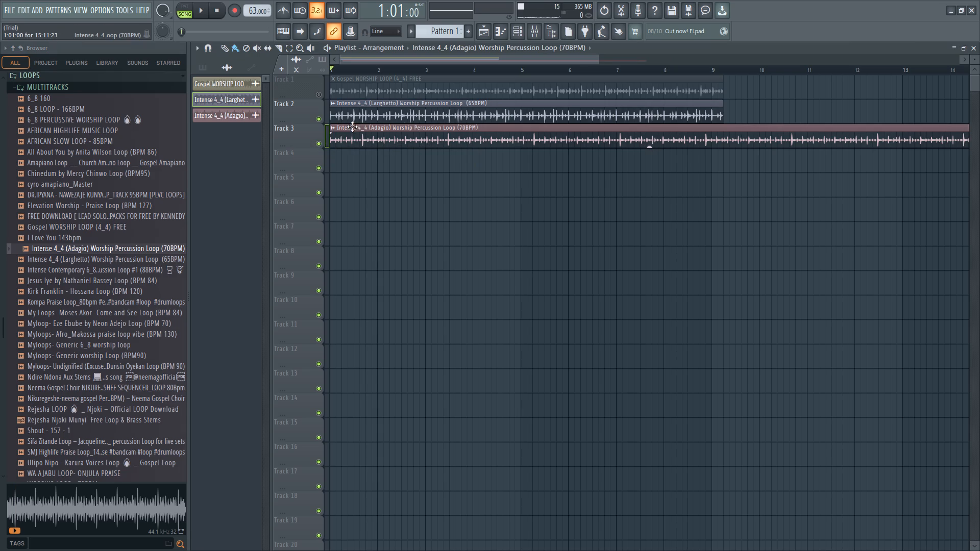
pyautogui.moveTo(352, 127); pyautogui.dragTo(352, 127)
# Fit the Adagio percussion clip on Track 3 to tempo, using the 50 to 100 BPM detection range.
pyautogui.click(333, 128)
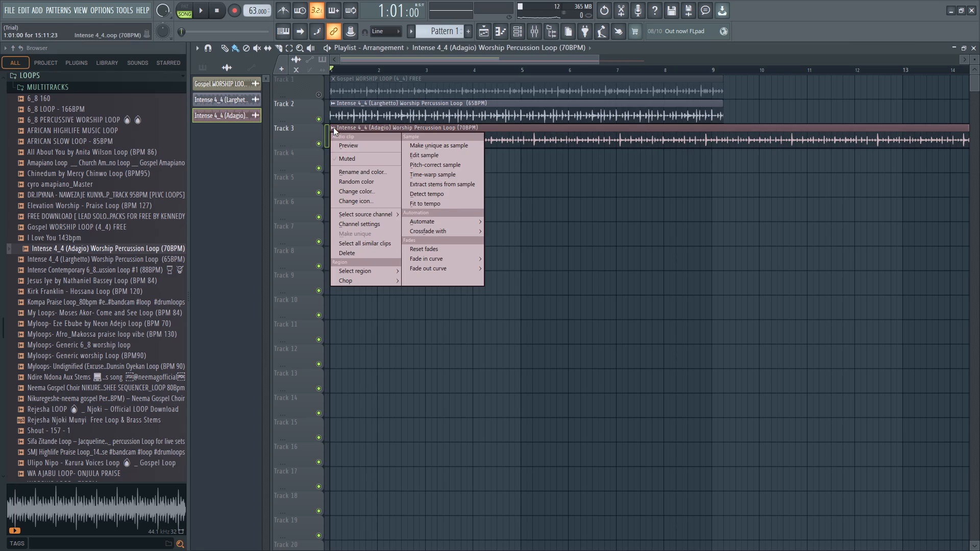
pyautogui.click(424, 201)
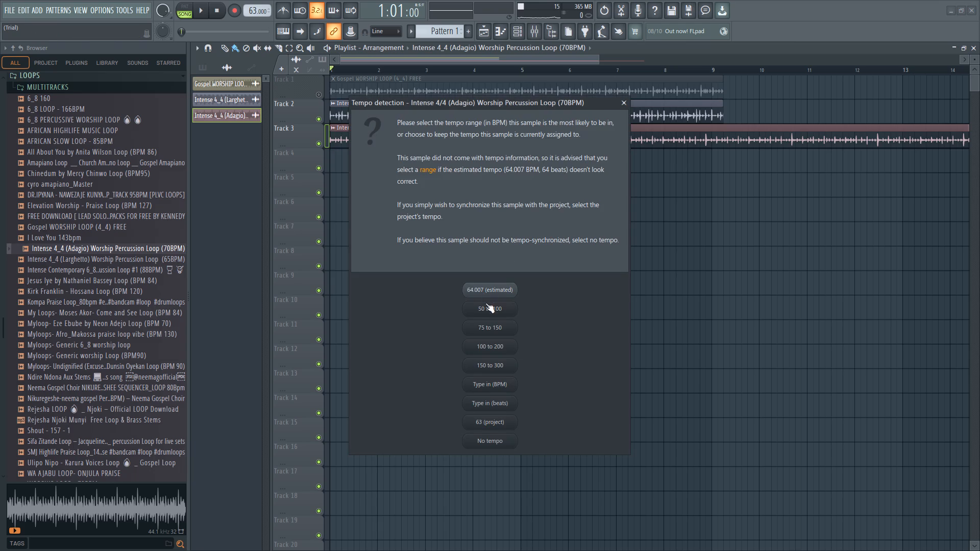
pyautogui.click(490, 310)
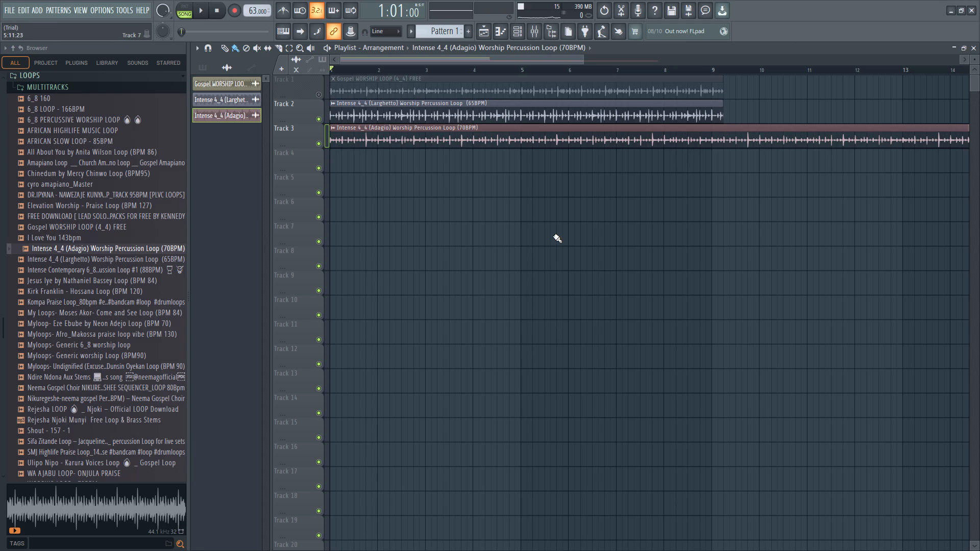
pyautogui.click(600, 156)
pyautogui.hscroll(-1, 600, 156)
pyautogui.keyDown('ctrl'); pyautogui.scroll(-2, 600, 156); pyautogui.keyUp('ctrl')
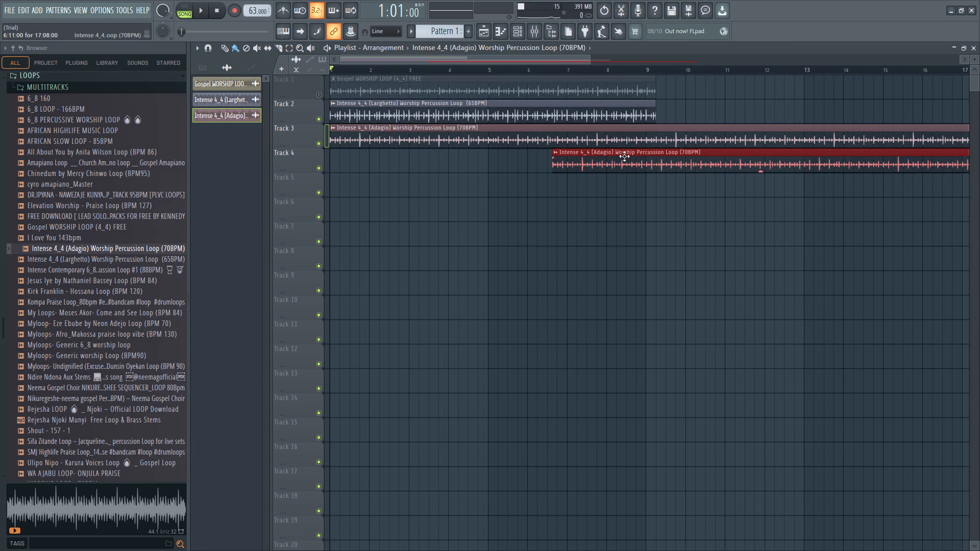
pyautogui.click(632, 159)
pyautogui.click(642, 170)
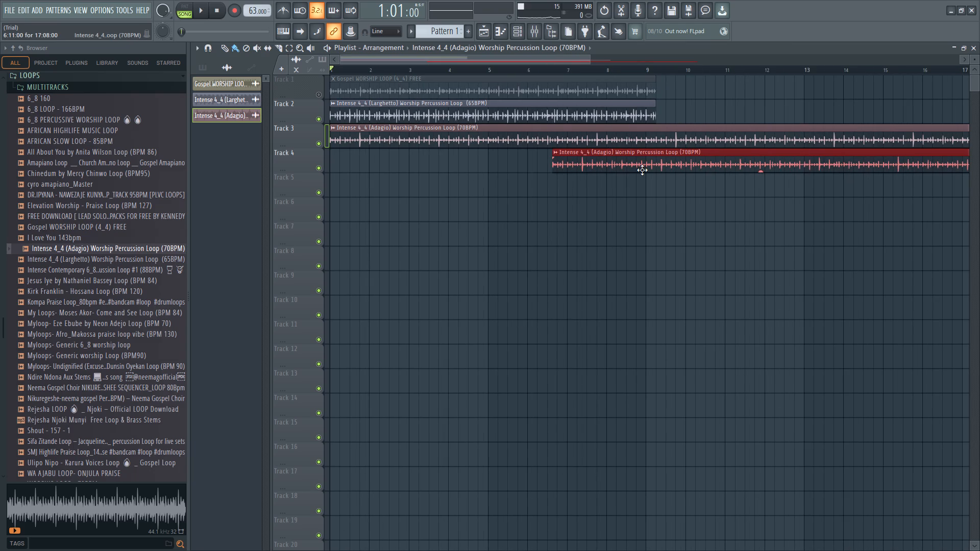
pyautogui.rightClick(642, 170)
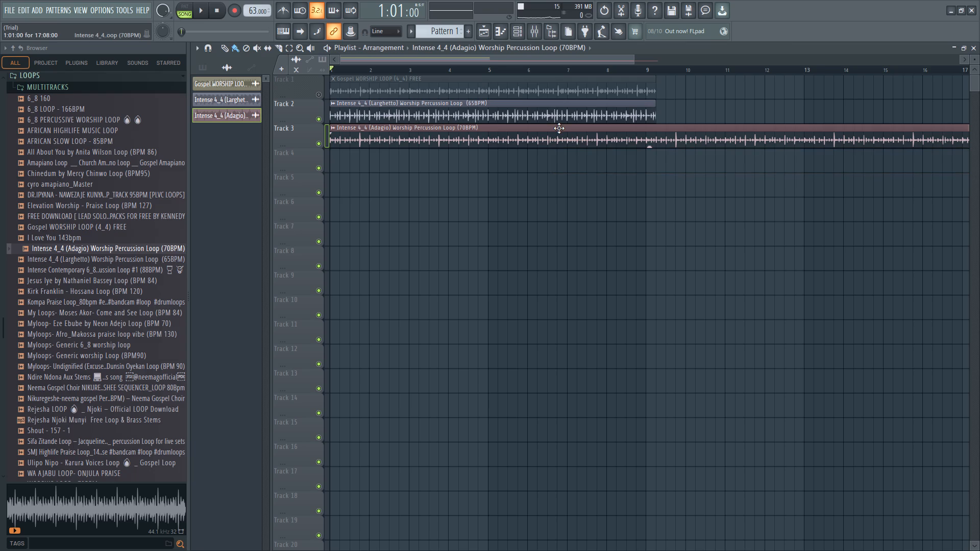
# Redo the tempo fit of the Adagio clip on Track 3 with the 50 to 100 BPM detection range.
pyautogui.click(333, 129)
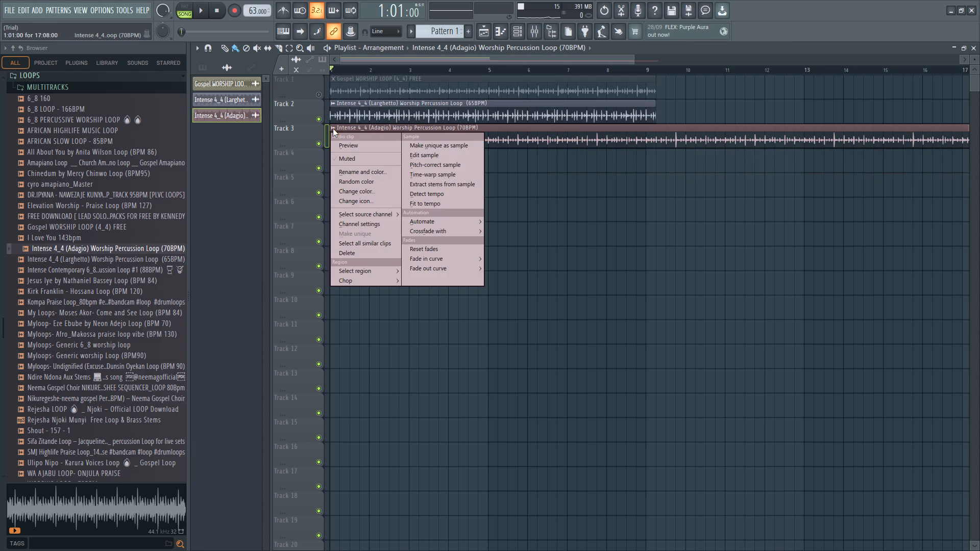
pyautogui.click(442, 207)
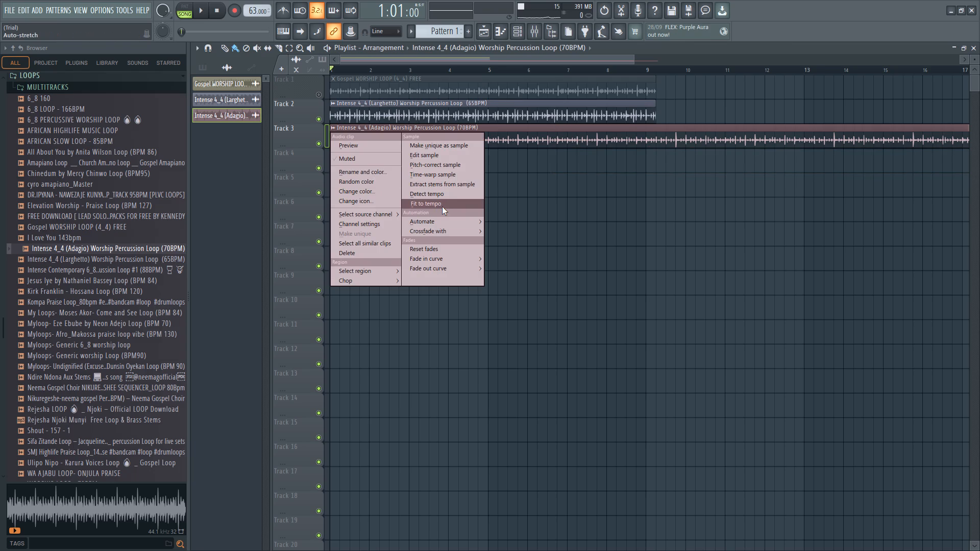
pyautogui.click(494, 309)
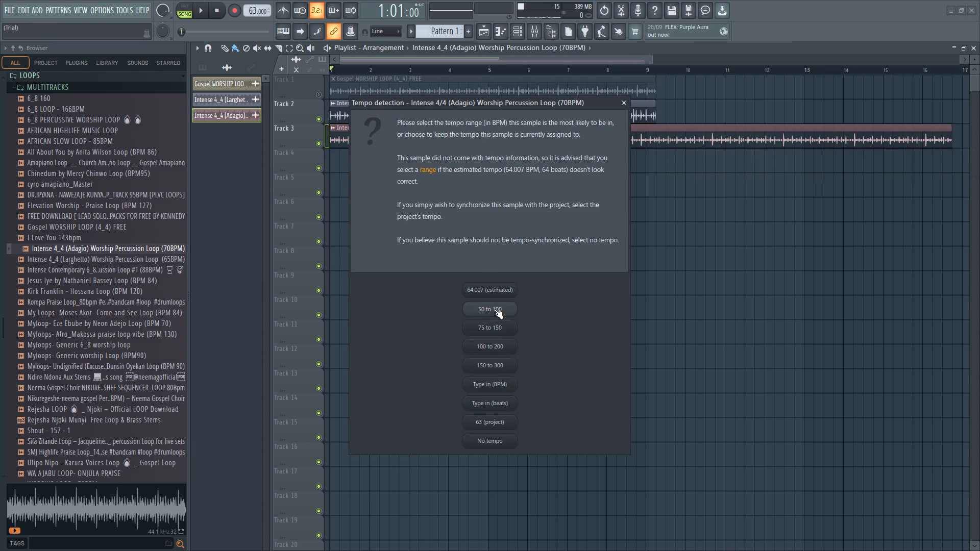
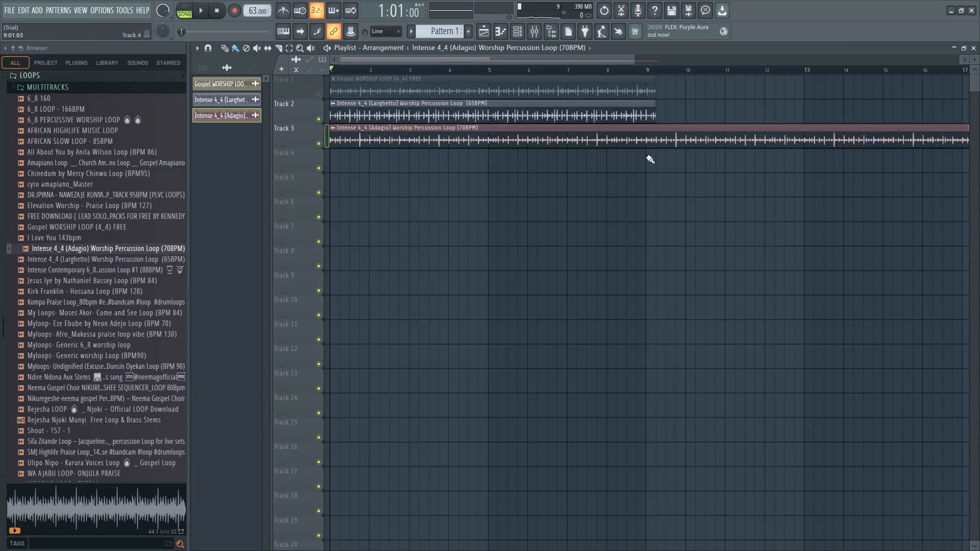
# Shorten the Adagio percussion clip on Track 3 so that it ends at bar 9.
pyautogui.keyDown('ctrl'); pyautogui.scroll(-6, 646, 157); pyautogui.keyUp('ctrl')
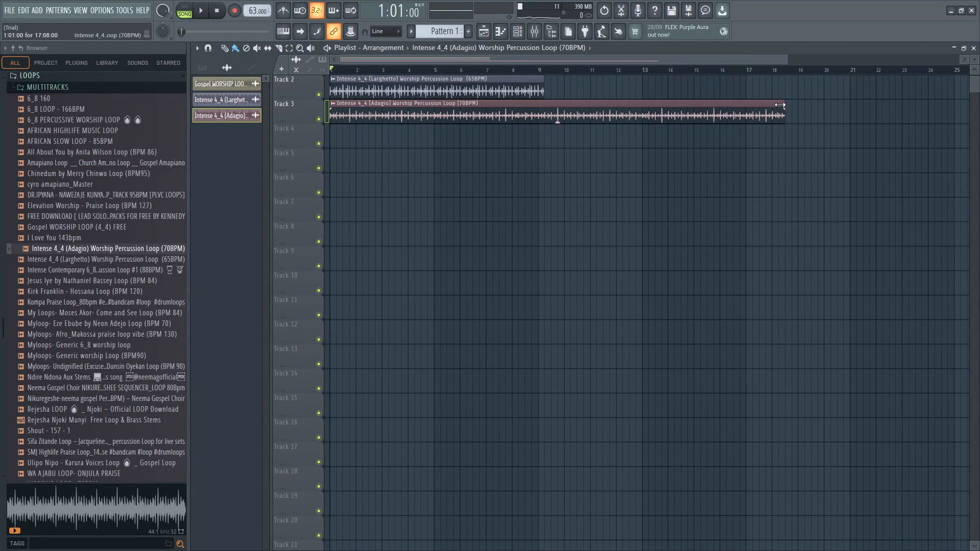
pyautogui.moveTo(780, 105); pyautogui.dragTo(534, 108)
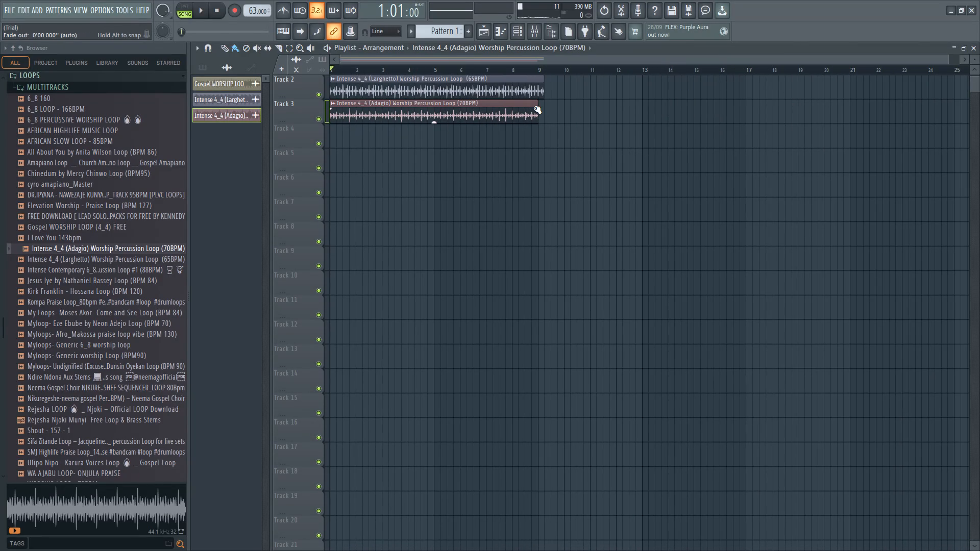
# Trim the end of the Larghetto percussion clip on Track 2 to bar 9, matching the Adagio clip below it.
pyautogui.hscroll(2, 538, 102)
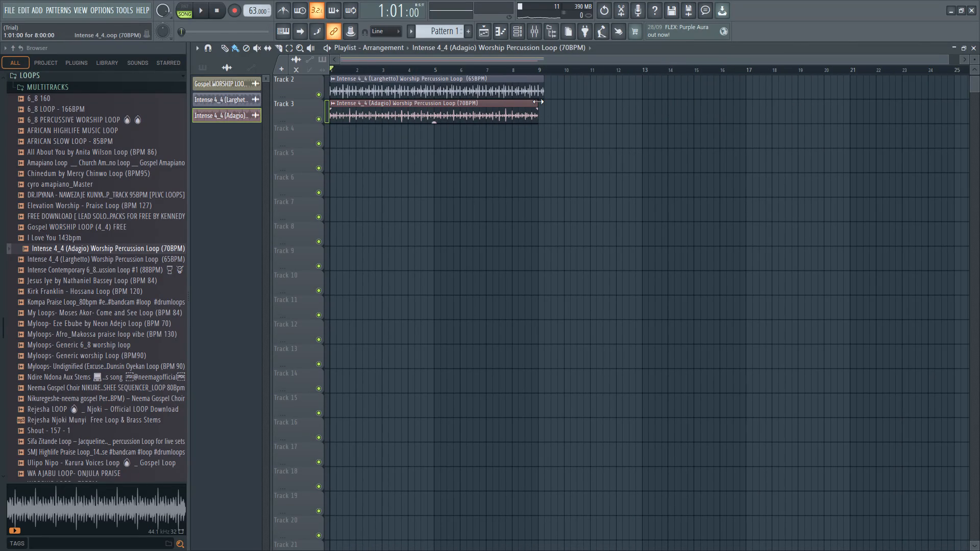
pyautogui.keyDown('ctrl'); pyautogui.scroll(2, 538, 102); pyautogui.keyUp('ctrl')
pyautogui.hscroll(1, 667, 135)
pyautogui.hscroll(-1, 693, 189)
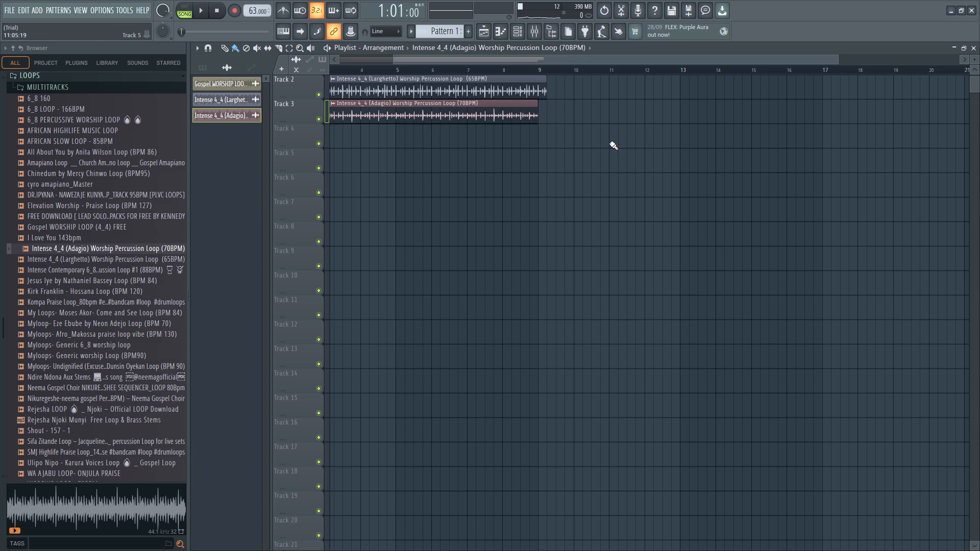
pyautogui.keyDown('ctrl'); pyautogui.scroll(3, 533, 106); pyautogui.keyUp('ctrl')
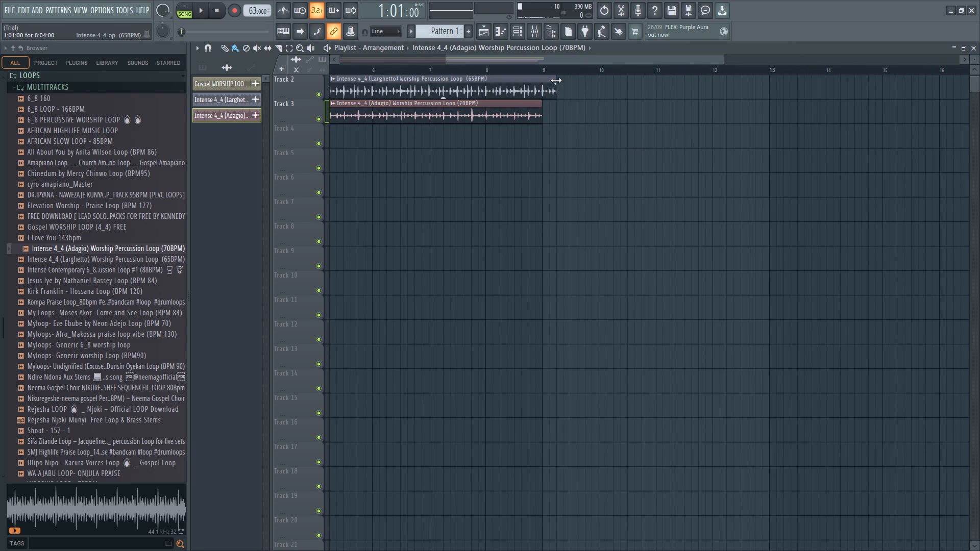
pyautogui.moveTo(556, 80); pyautogui.dragTo(544, 80)
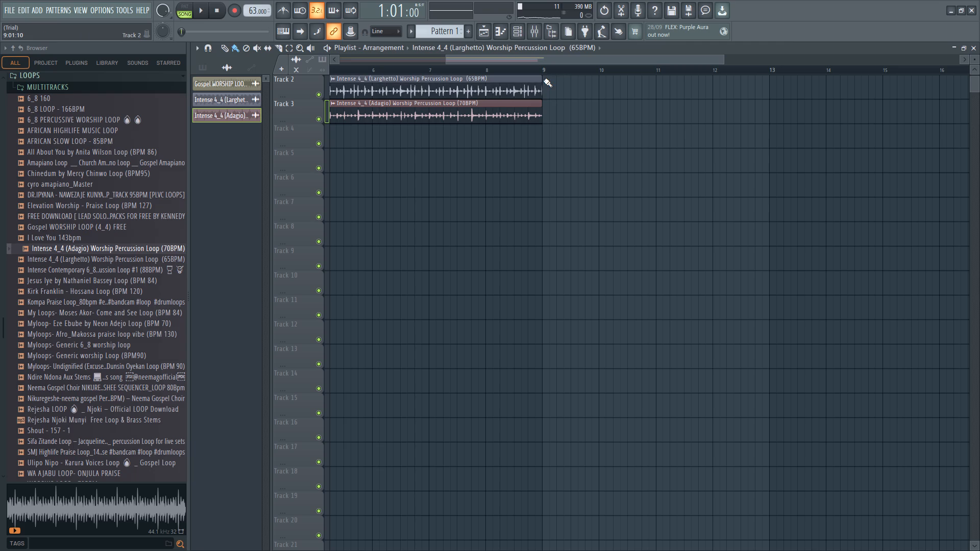
# Play the arrangement from bar 1 to hear the trimmed Larghetto and Adagio clips together.
pyautogui.hscroll(13, 450, 248)
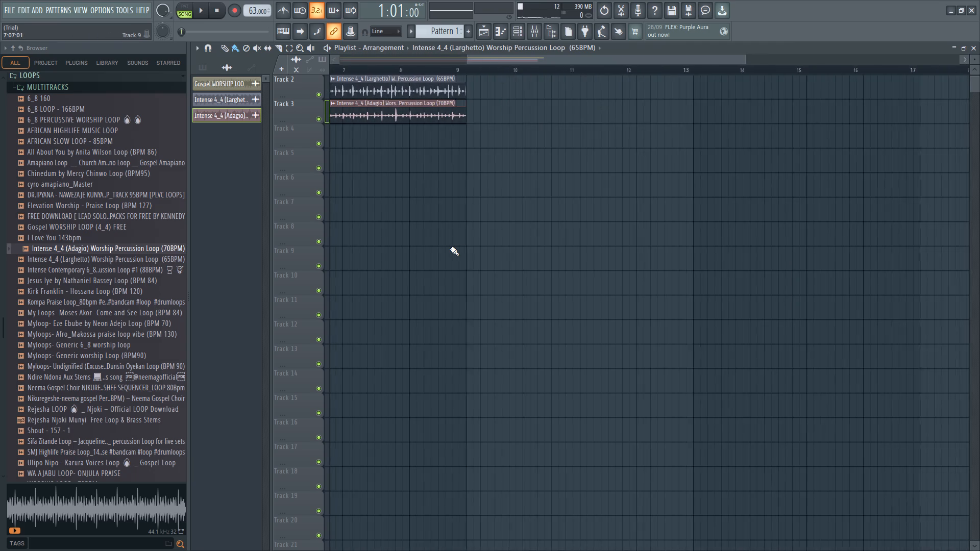
pyautogui.hscroll(12, 450, 248)
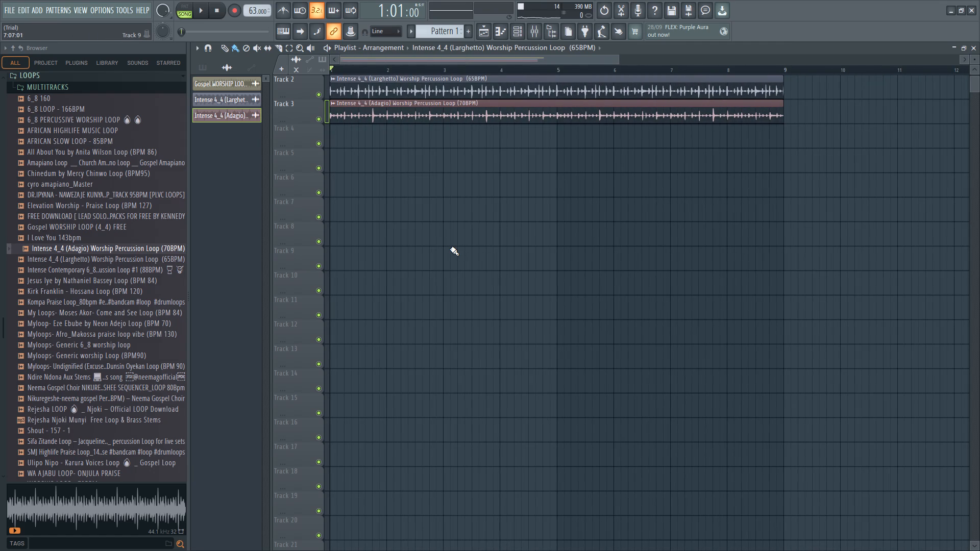
pyautogui.hscroll(1, 450, 248)
pyautogui.press('space')
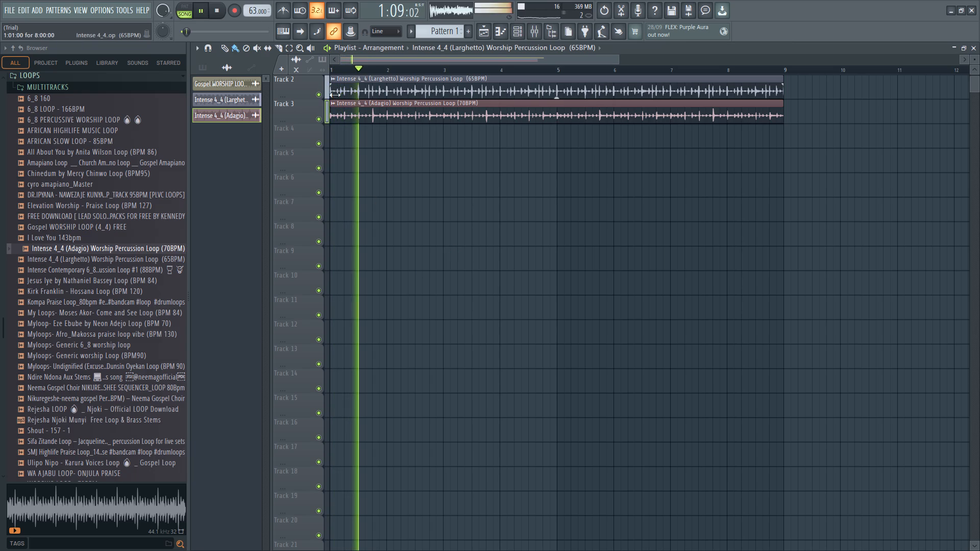
pyautogui.hscroll(3, 357, 135)
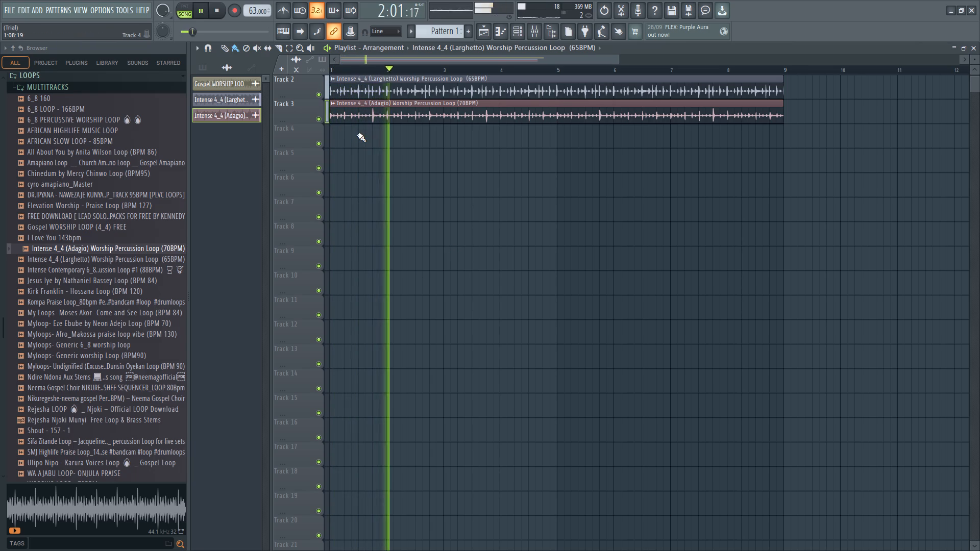
pyautogui.hscroll(1, 412, 170)
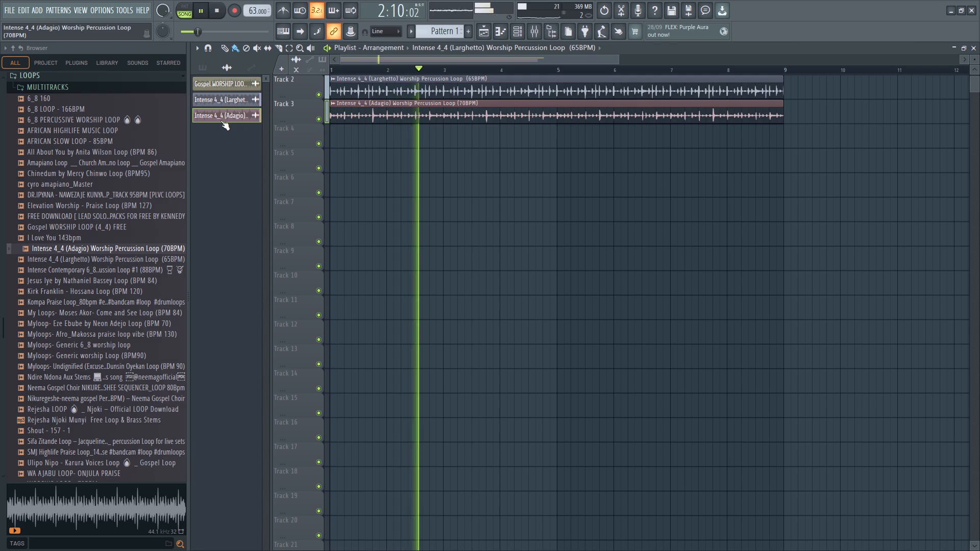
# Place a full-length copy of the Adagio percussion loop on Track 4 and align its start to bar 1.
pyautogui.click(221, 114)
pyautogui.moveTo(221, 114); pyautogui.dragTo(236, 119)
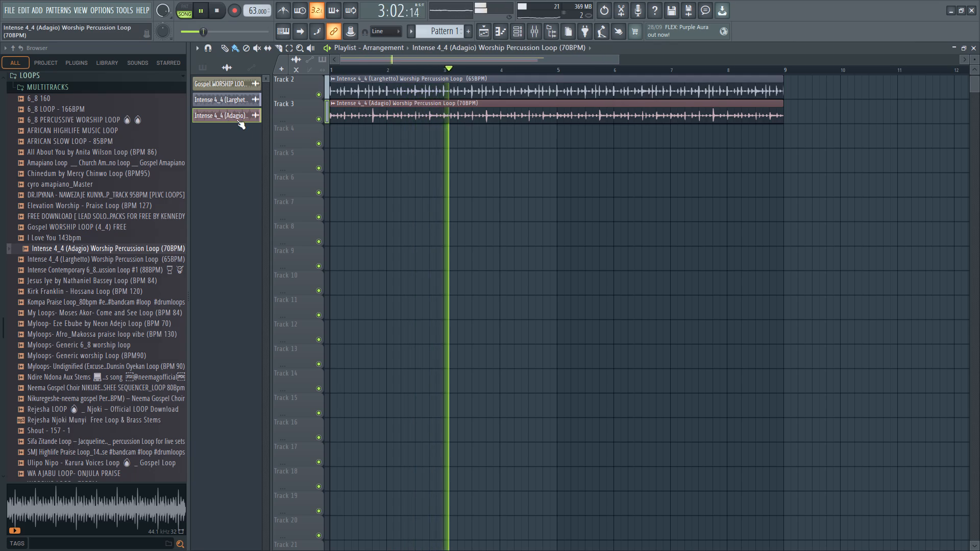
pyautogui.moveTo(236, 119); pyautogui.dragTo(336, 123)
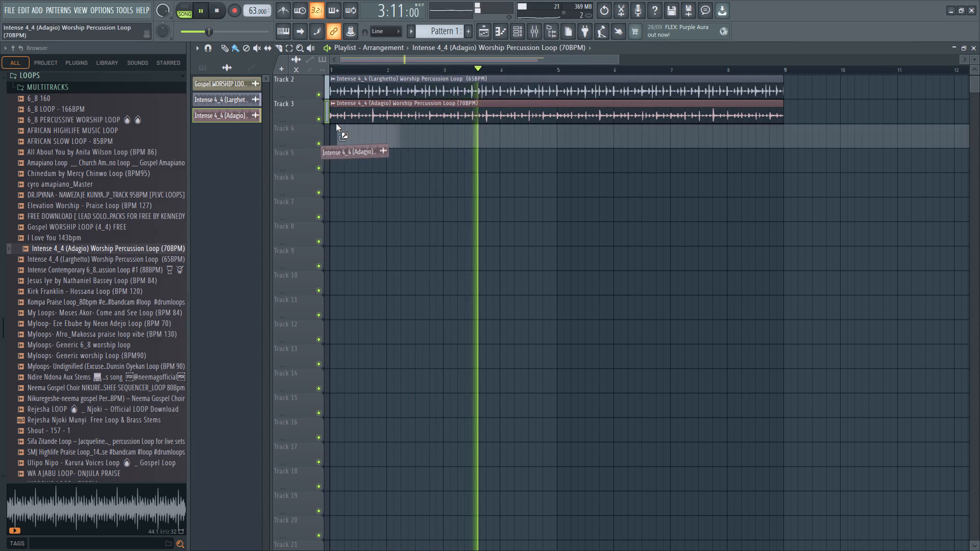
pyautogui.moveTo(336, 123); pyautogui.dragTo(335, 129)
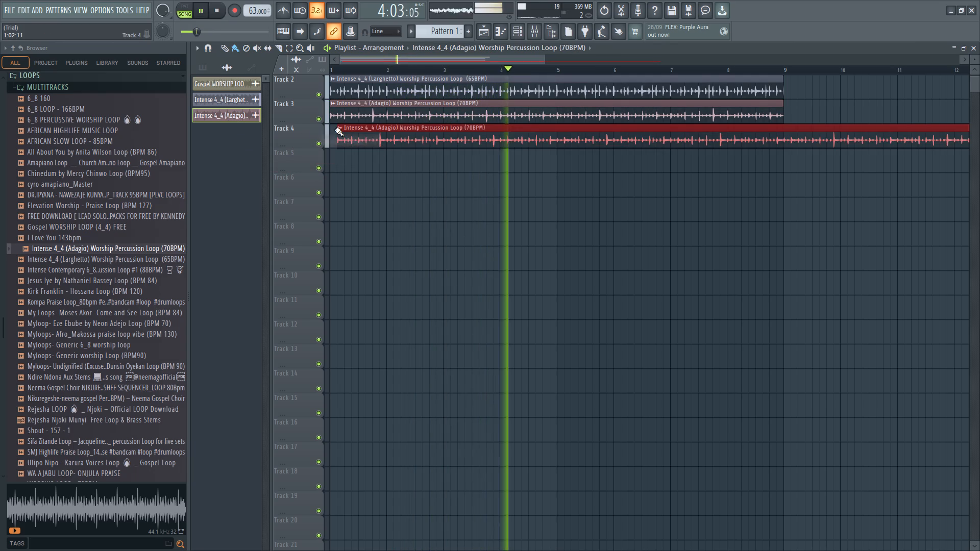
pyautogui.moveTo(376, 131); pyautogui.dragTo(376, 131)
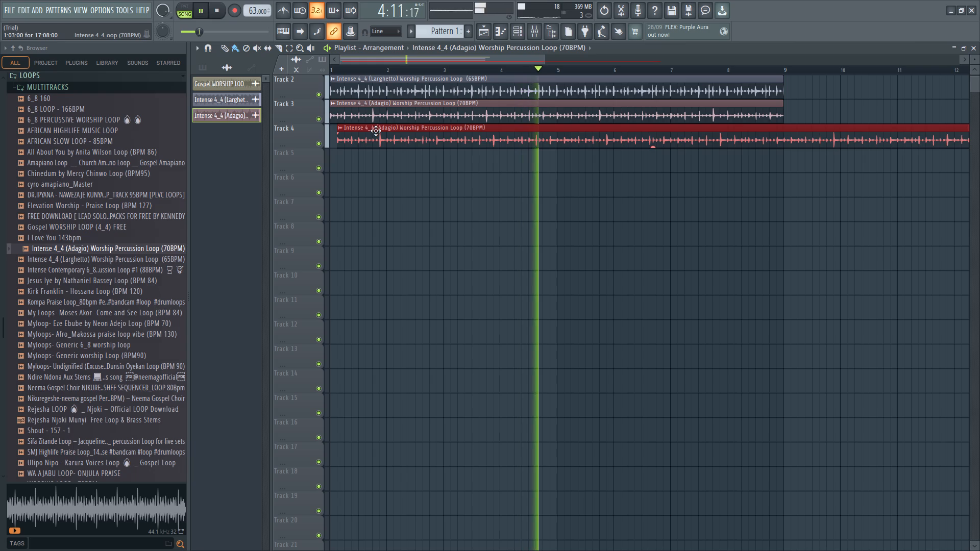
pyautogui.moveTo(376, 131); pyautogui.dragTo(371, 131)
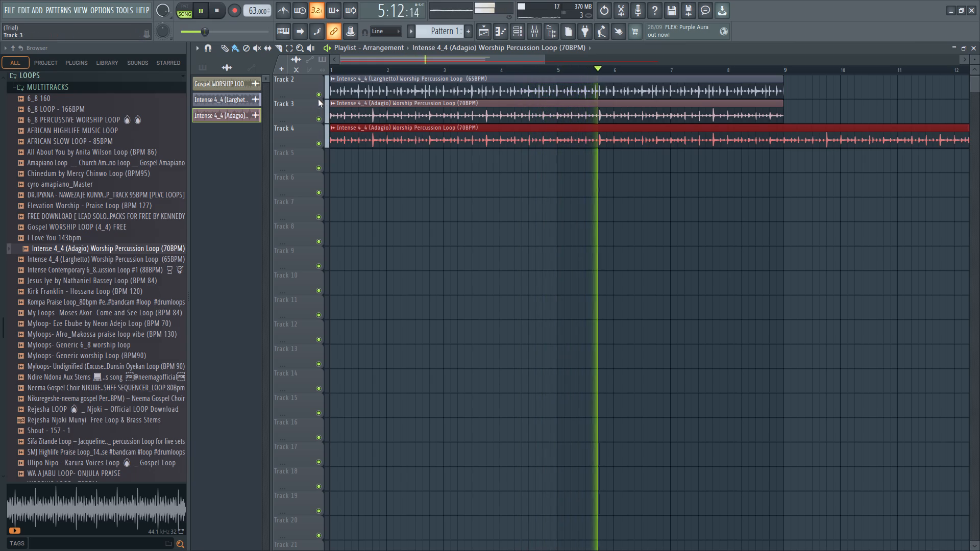
# Mute Tracks 2 and 3 to hear the full-length Adagio copy on Track 4 alone, and unmute Track 3.
pyautogui.click(318, 96)
pyautogui.click(317, 116)
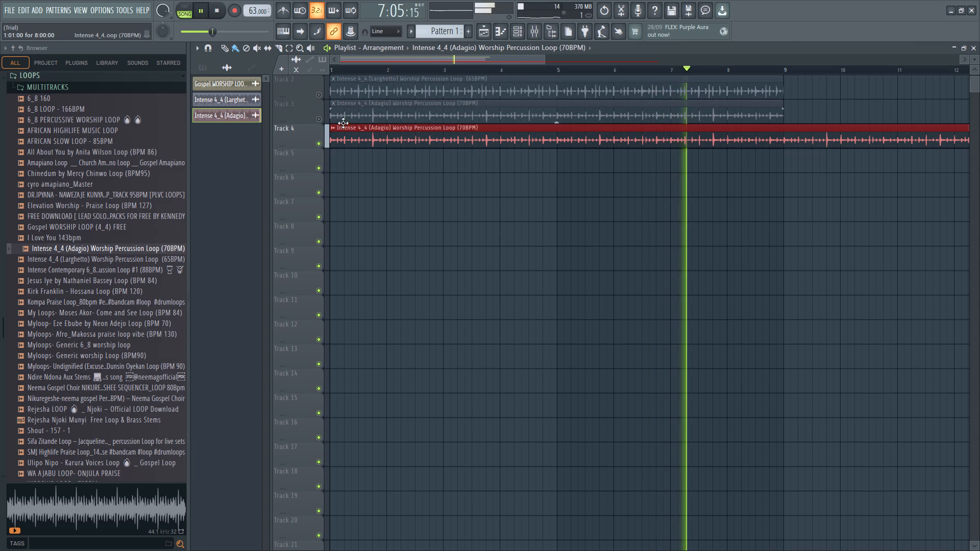
pyautogui.click(316, 118)
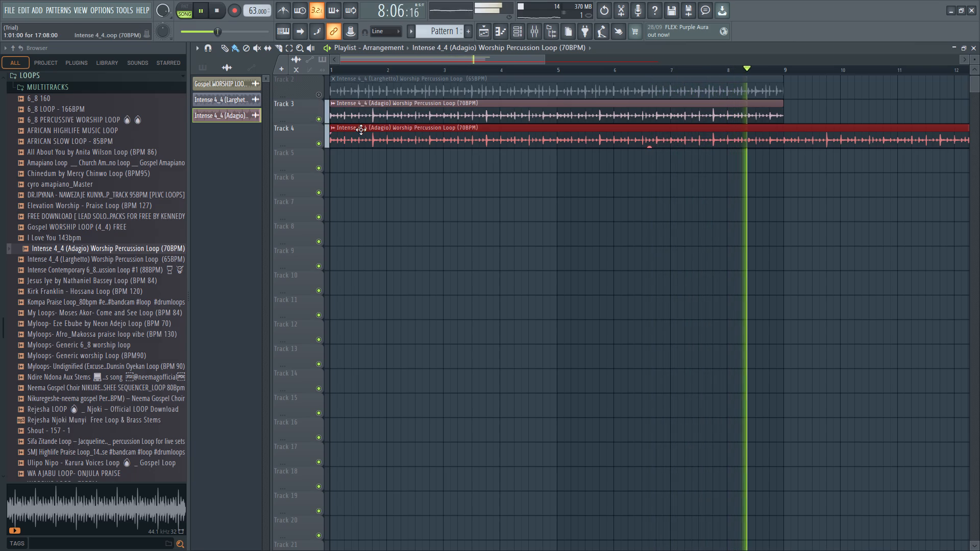
# Delete the Adagio copy from Track 4 and remove the Adagio loop from the project's audio clips.
pyautogui.rightClick(361, 130)
pyautogui.rightClick(227, 114)
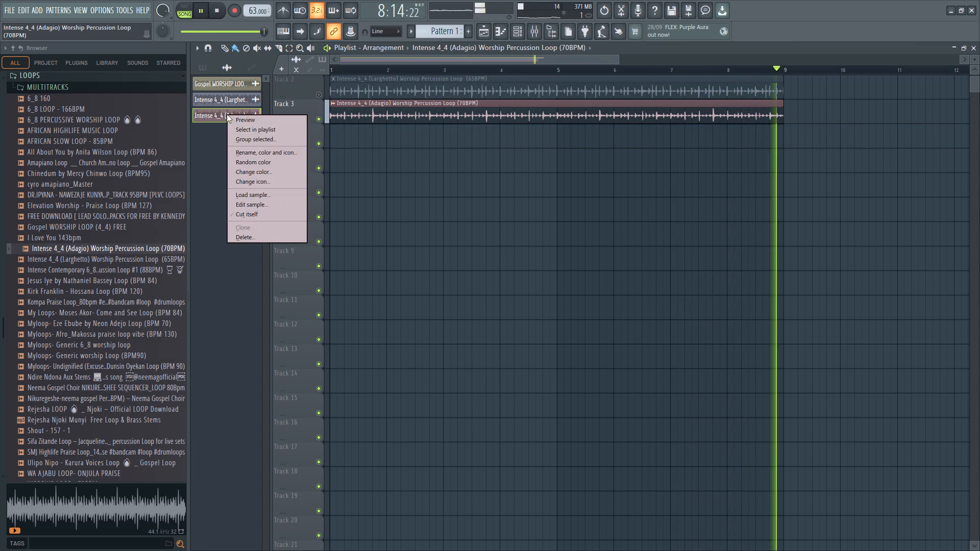
pyautogui.click(253, 235)
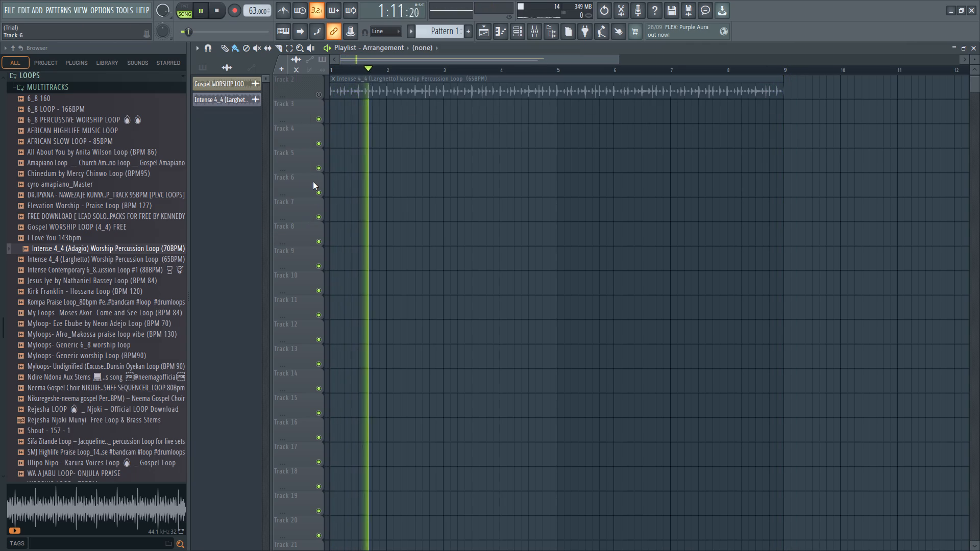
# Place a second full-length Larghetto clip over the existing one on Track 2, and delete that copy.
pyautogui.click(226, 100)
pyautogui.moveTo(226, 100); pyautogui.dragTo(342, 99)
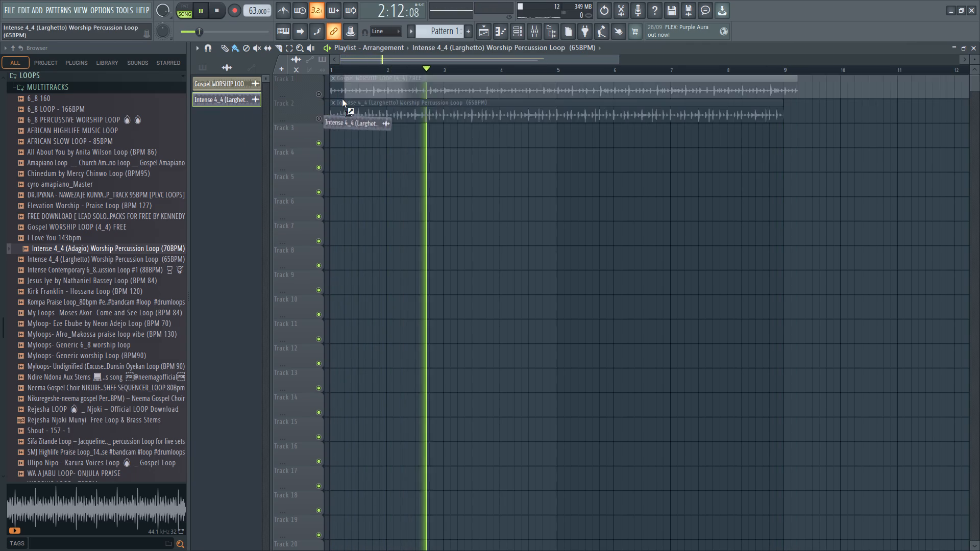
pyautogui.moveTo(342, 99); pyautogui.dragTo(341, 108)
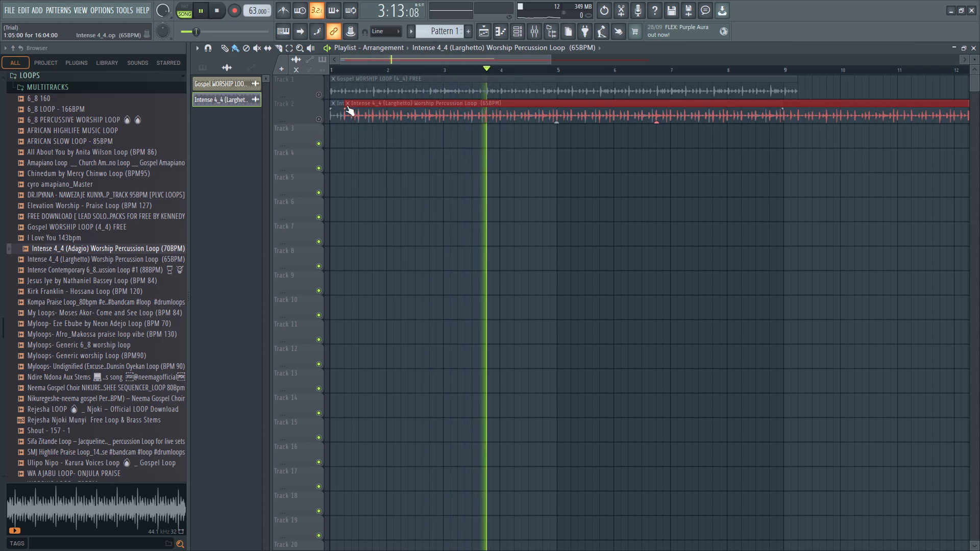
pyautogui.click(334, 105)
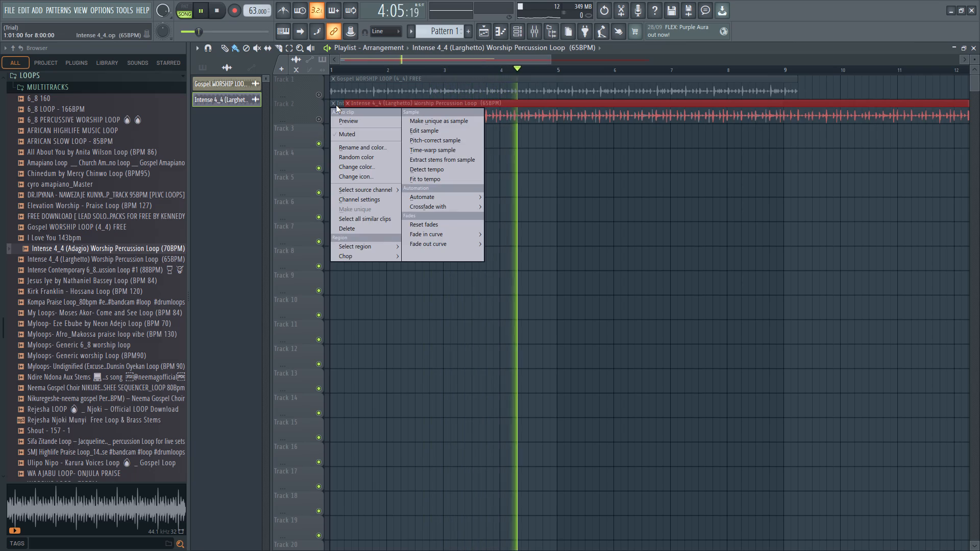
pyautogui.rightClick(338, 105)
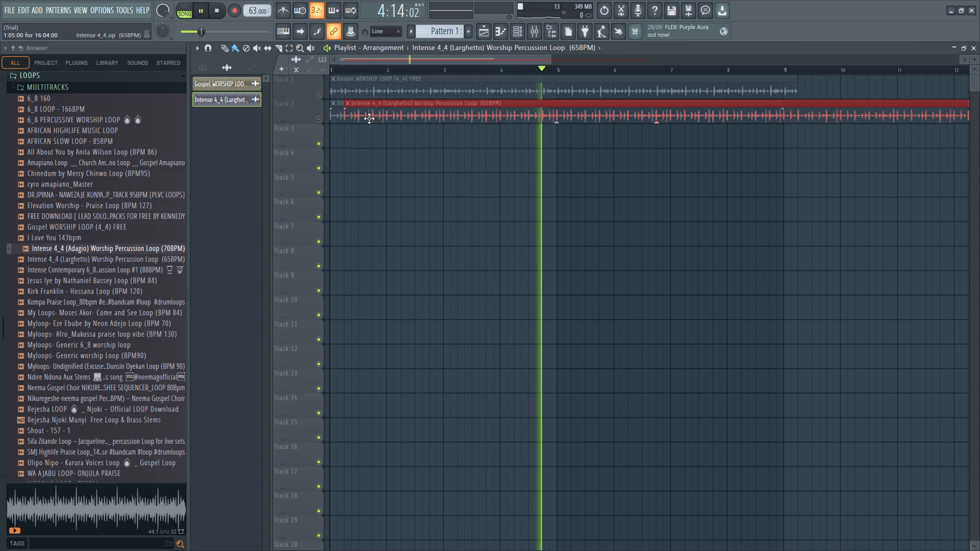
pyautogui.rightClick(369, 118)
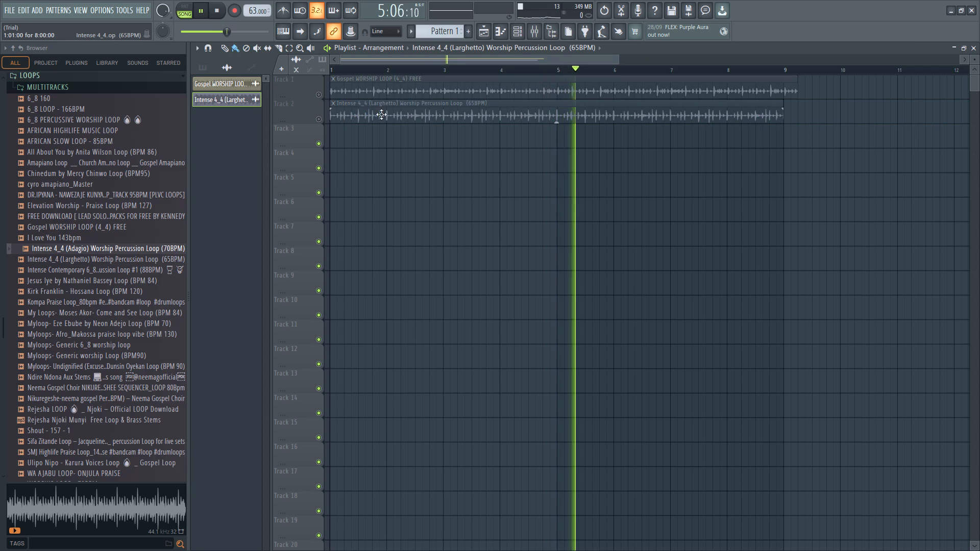
# Restart playback from the beginning and unmute Track 2 to hear the Larghetto clip.
pyautogui.press('space')
pyautogui.press('space')
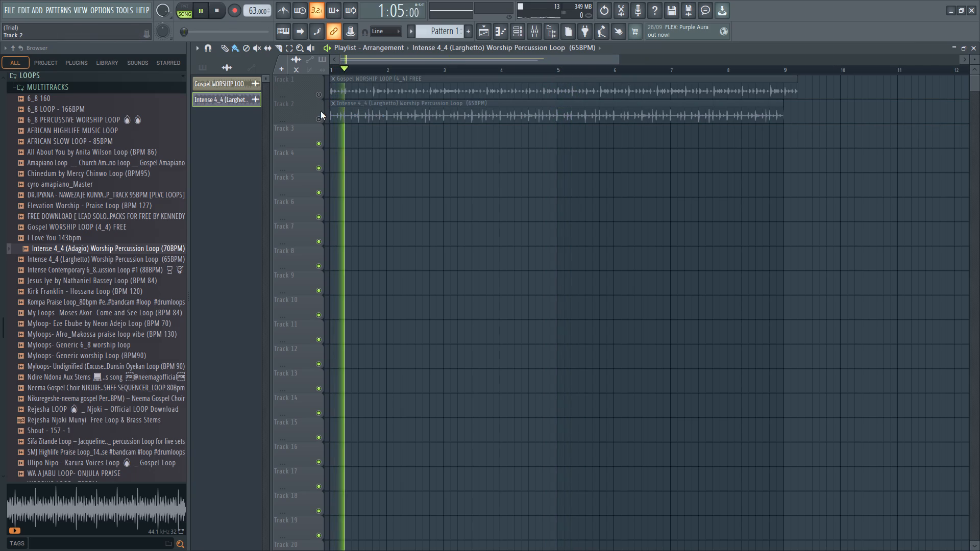
pyautogui.click(317, 118)
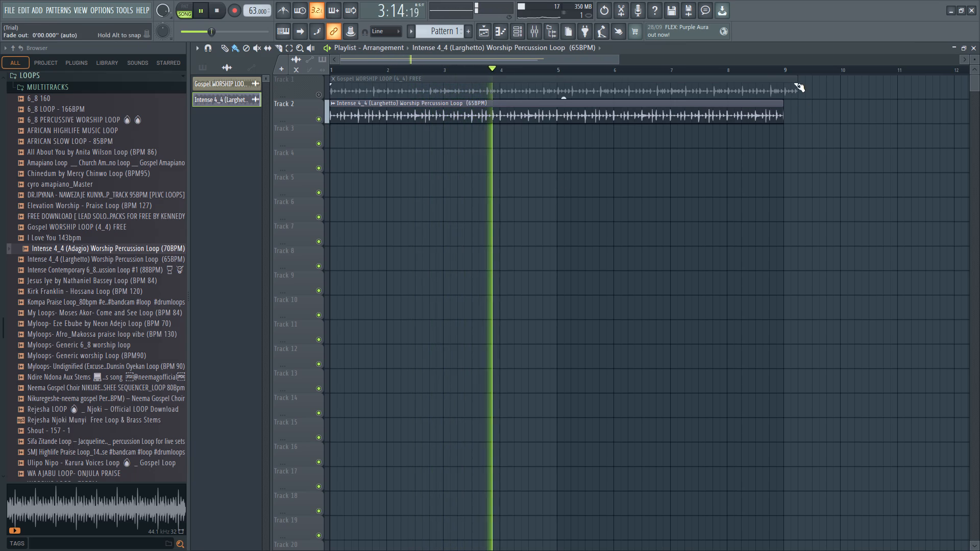
# Shorten the Gospel WORSHIP LOOP clip on Track 1 to end at bar 9, and stop playback.
pyautogui.moveTo(796, 80); pyautogui.dragTo(794, 80)
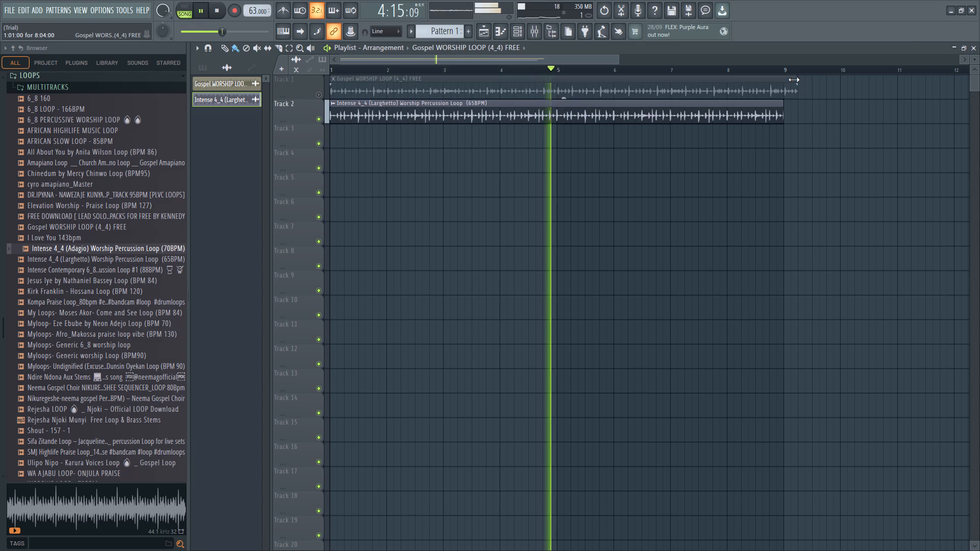
pyautogui.moveTo(794, 80); pyautogui.dragTo(785, 83)
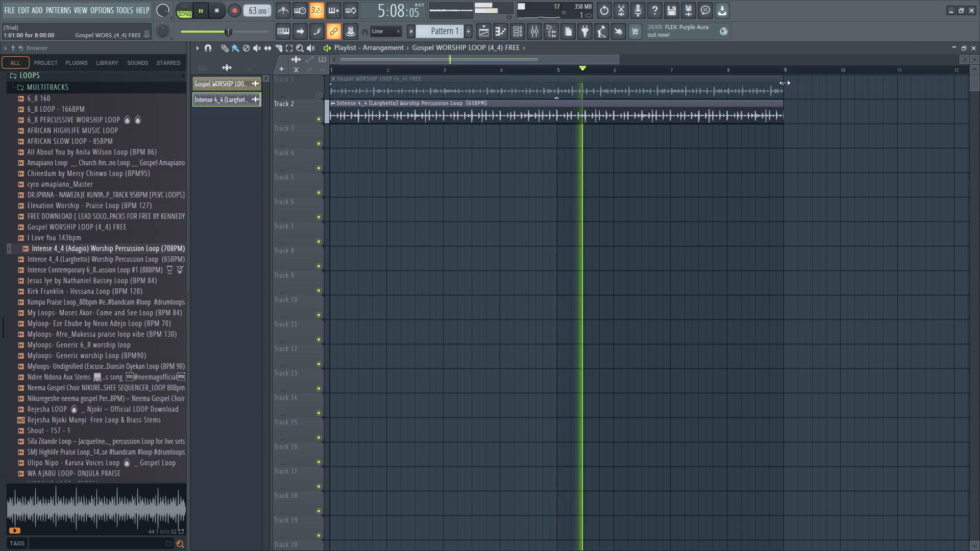
pyautogui.moveTo(785, 83); pyautogui.dragTo(783, 83)
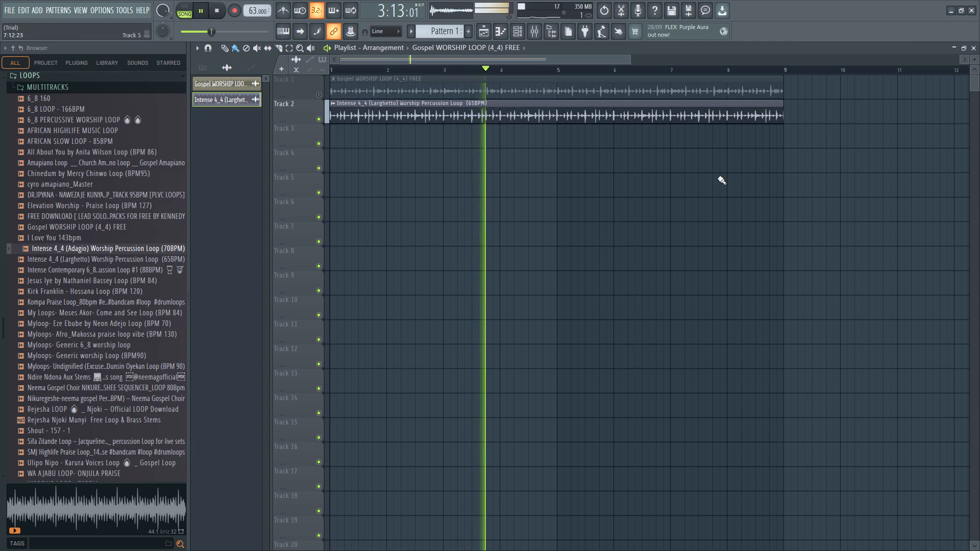
pyautogui.press('space')
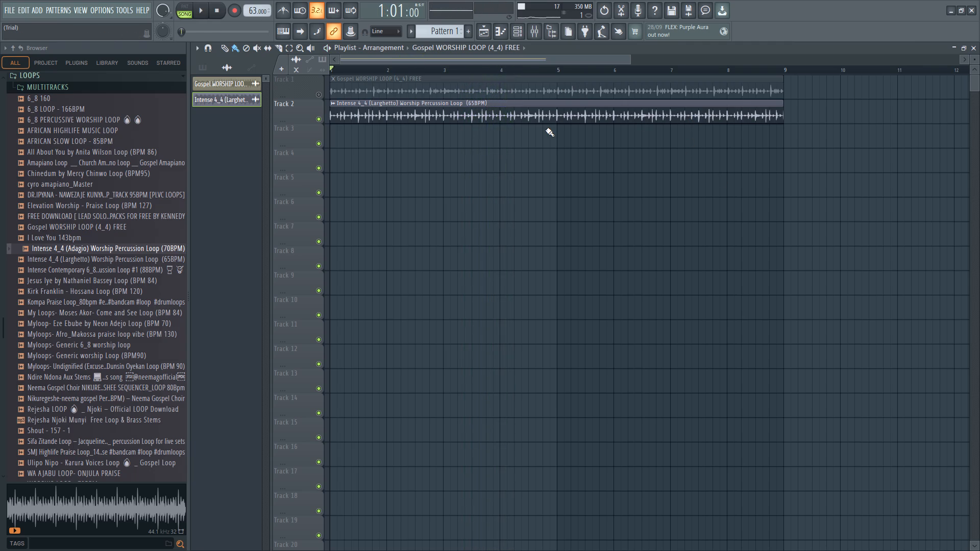
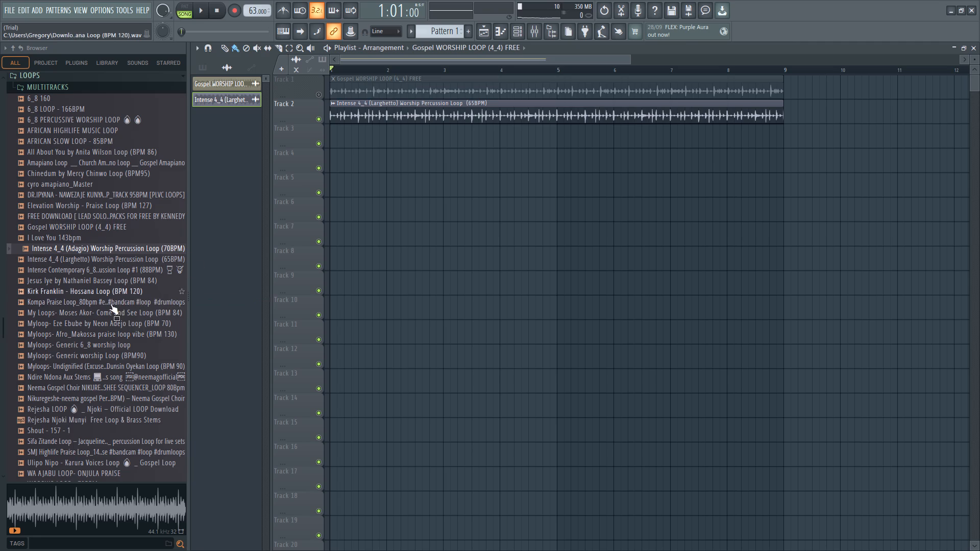
# Preview the Intense 4_4 Adagio and Larghetto percussion loops against the project playback to compare them.
pyautogui.click(90, 252)
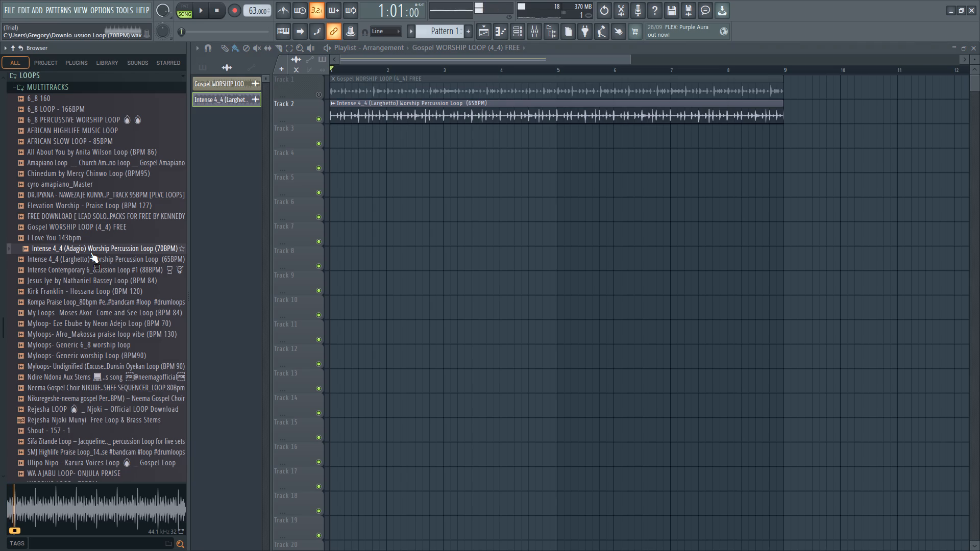
pyautogui.press('space')
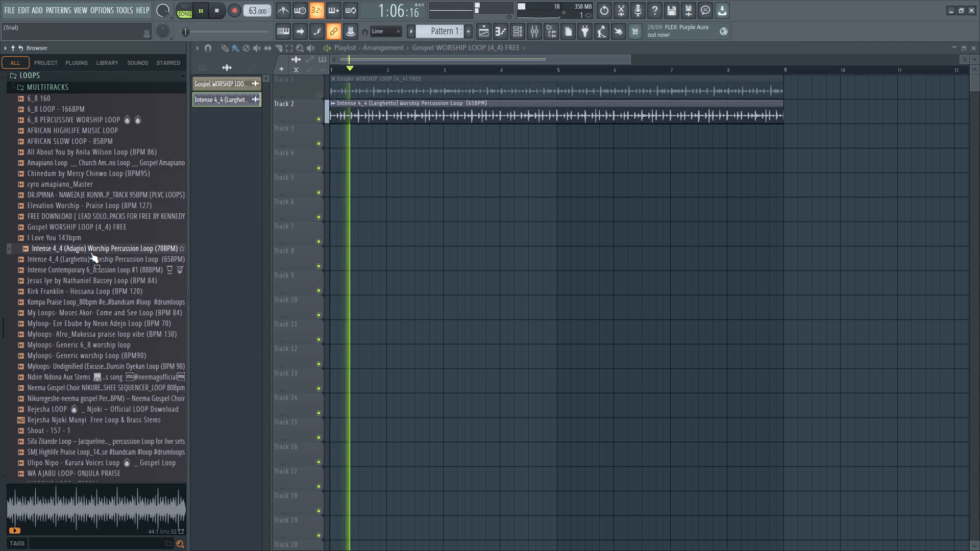
pyautogui.press('space')
pyautogui.click(87, 263)
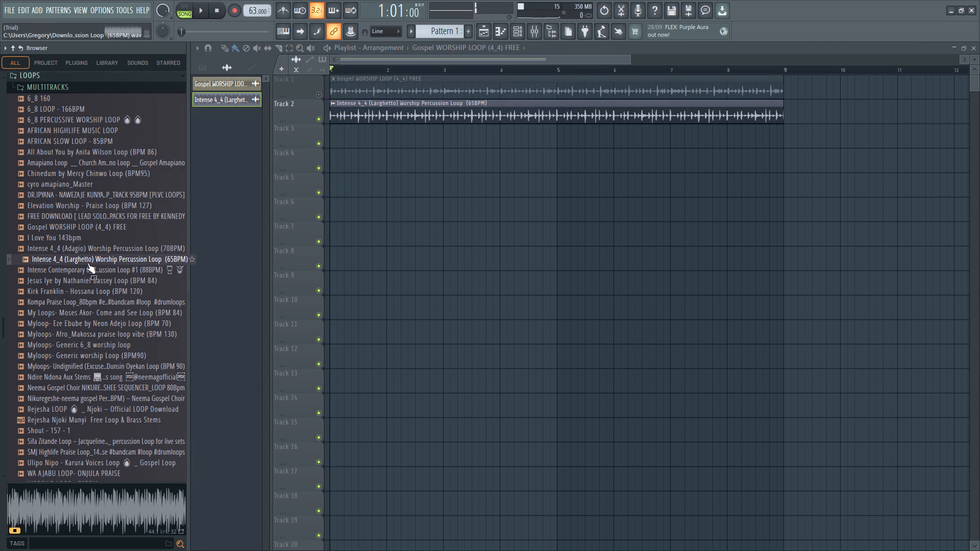
pyautogui.click(94, 249)
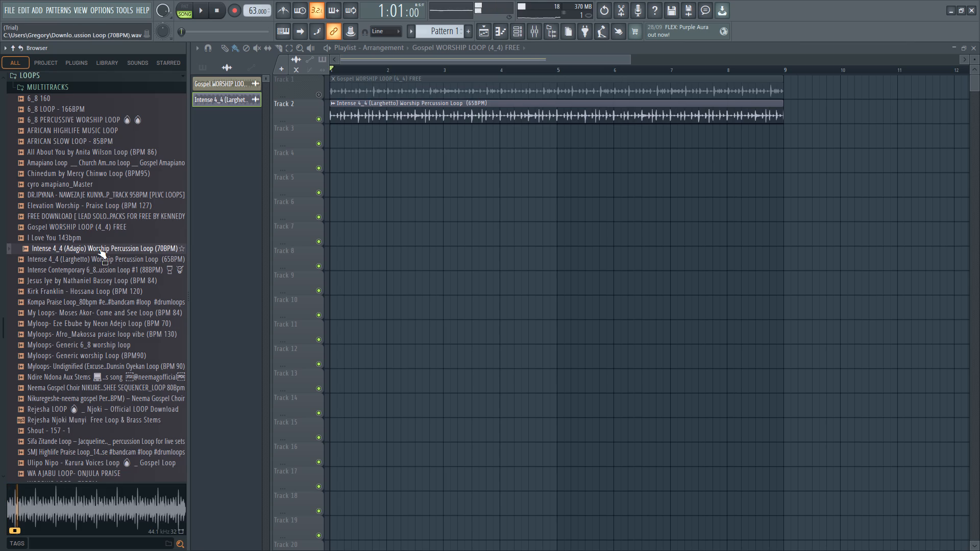
# Place the Intense 4_4 (Adagio) Worship Percussion Loop (70BPM) at bar 1 of Track 3.
pyautogui.moveTo(99, 248); pyautogui.dragTo(271, 180)
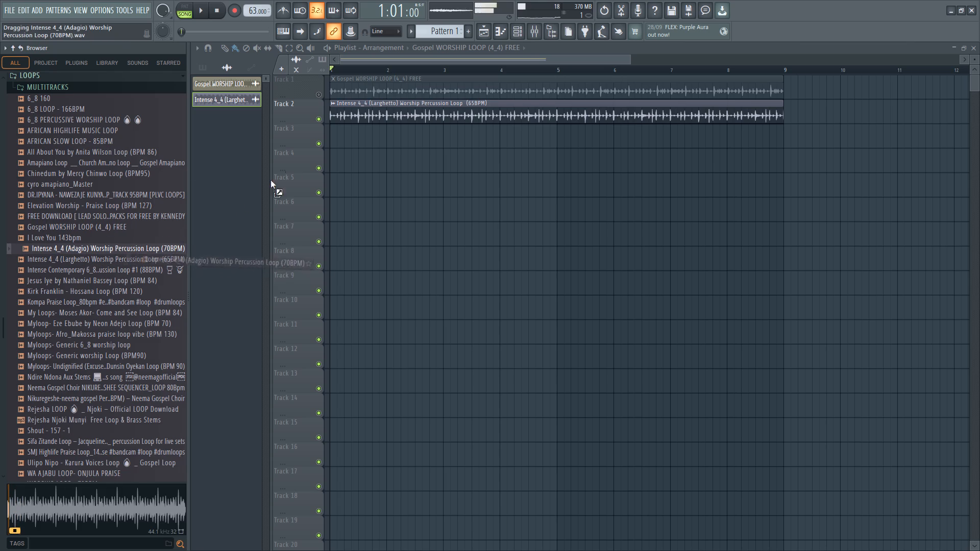
pyautogui.moveTo(271, 180); pyautogui.dragTo(336, 129)
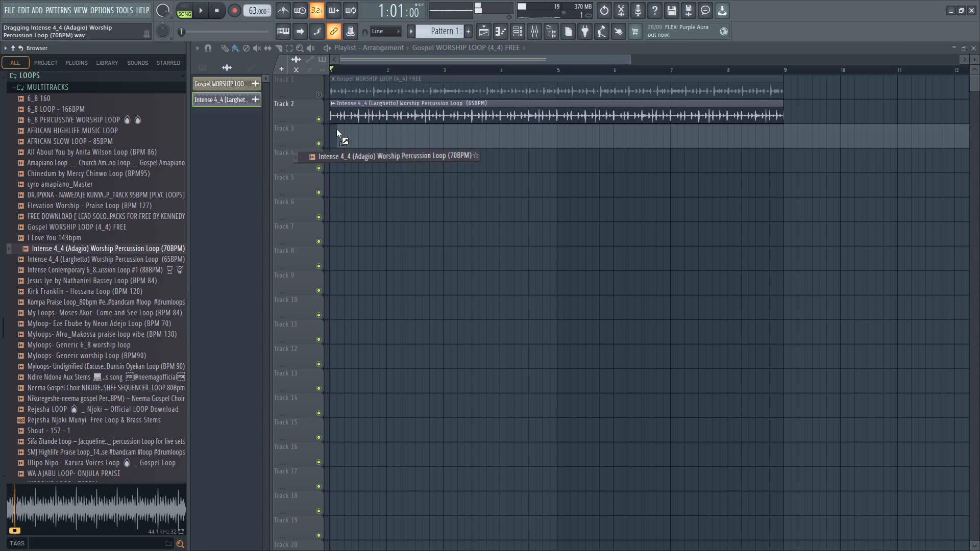
pyautogui.moveTo(336, 129); pyautogui.dragTo(332, 129)
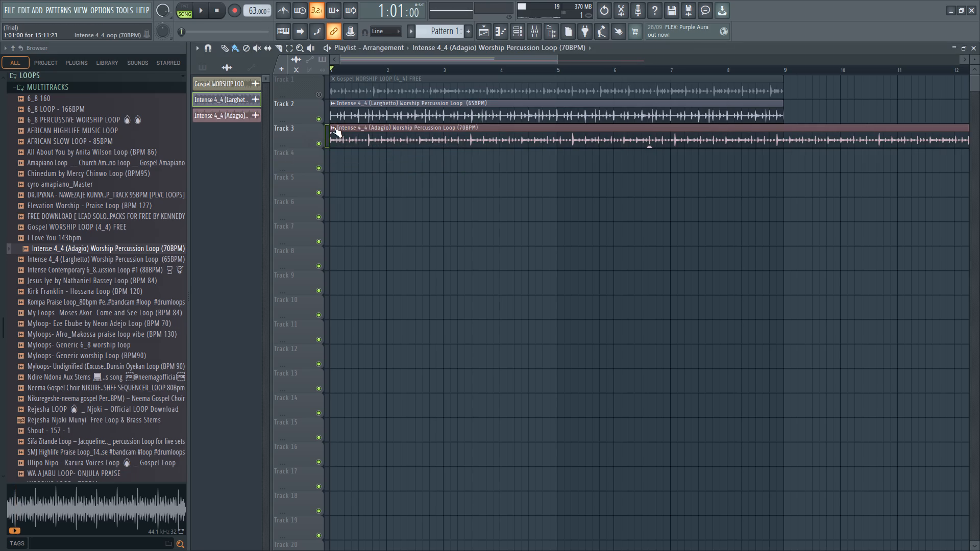
# Run tempo detection on the Adagio clip on Track 3 using the 50 to 100 BPM range.
pyautogui.click(333, 127)
pyautogui.click(434, 203)
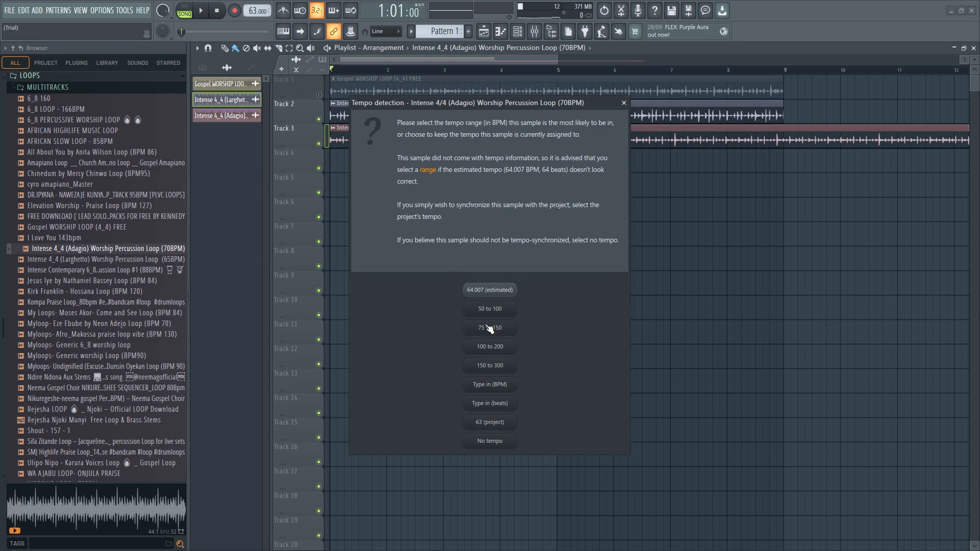
pyautogui.click(485, 306)
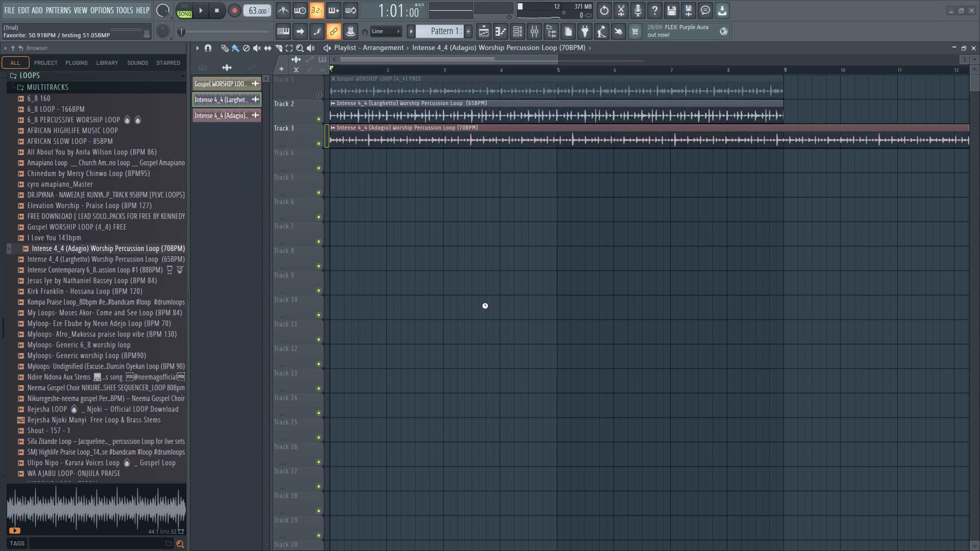
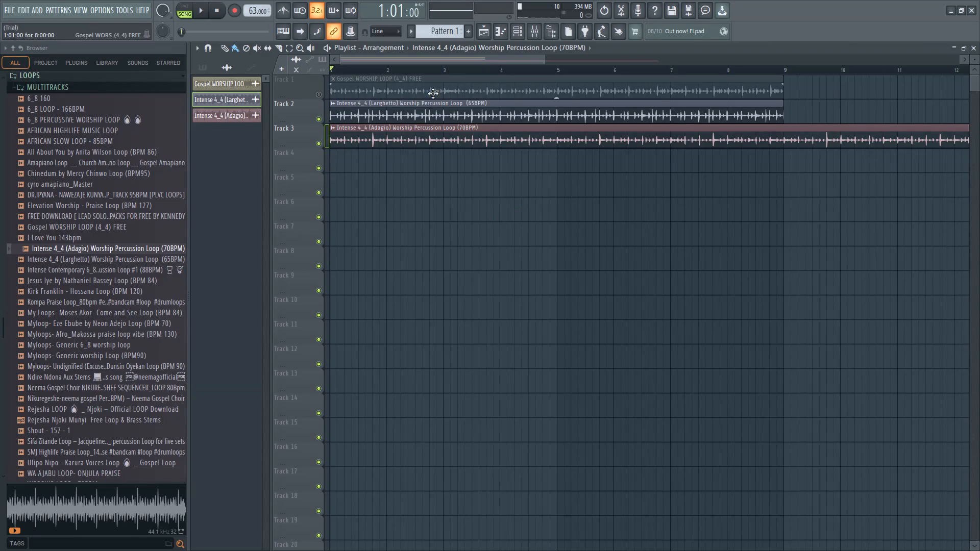
# Mute Track 2 and start playback to hear the Adagio loop on Track 3 by itself.
pyautogui.click(322, 117)
pyautogui.press('space')
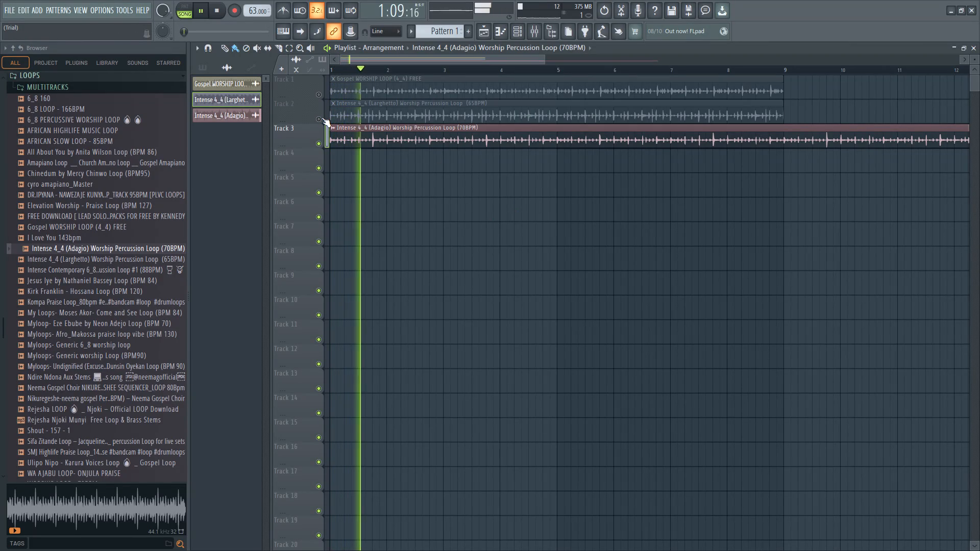
# Set the Adagio clip's time stretching mode to Stretch in its channel settings.
pyautogui.doubleClick(381, 130)
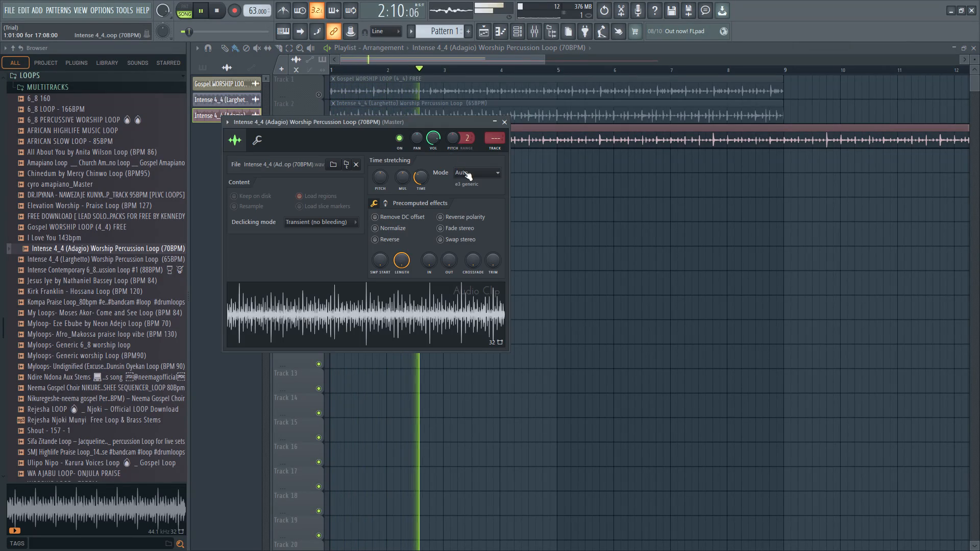
pyautogui.click(463, 171)
pyautogui.click(475, 204)
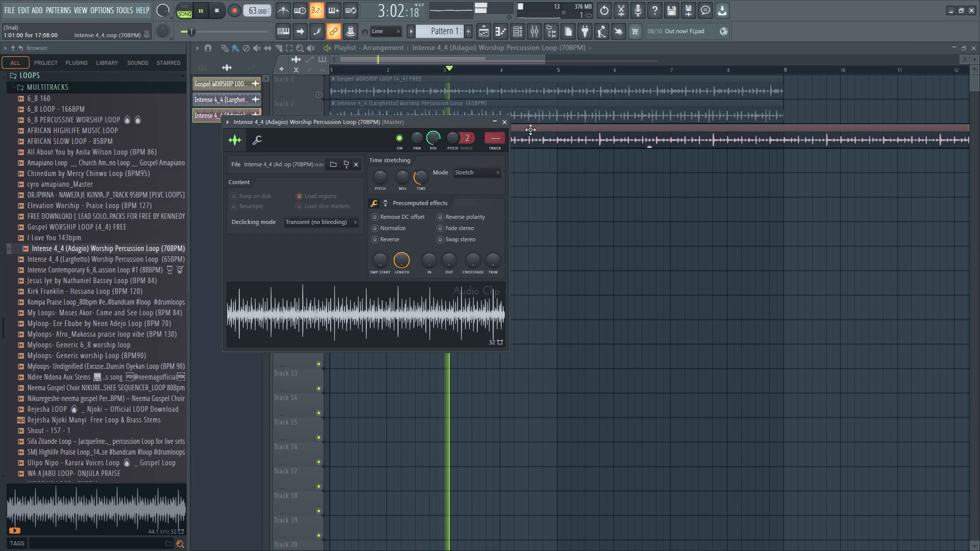
pyautogui.click(535, 126)
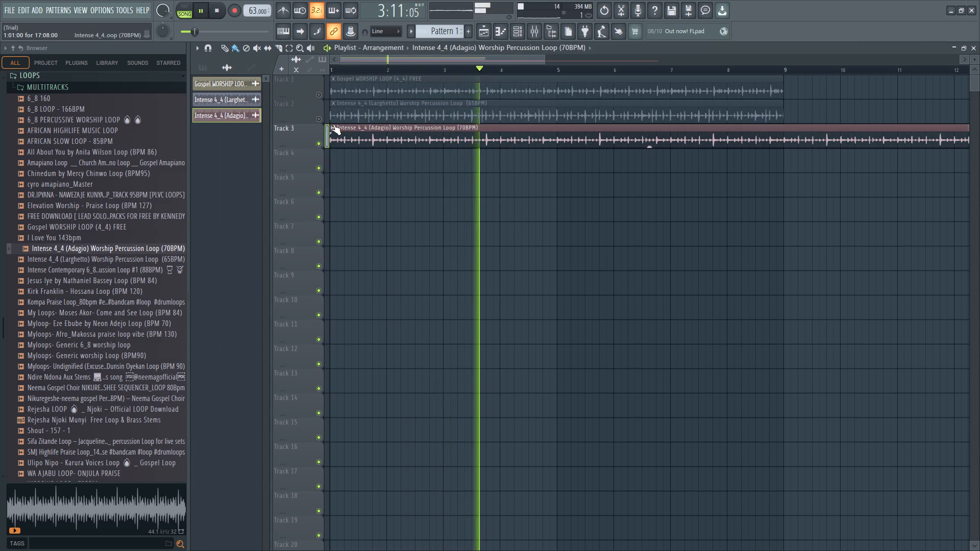
# Fit the Adagio clip on Track 3 to the project tempo using the 50 to 100 BPM range.
pyautogui.click(334, 124)
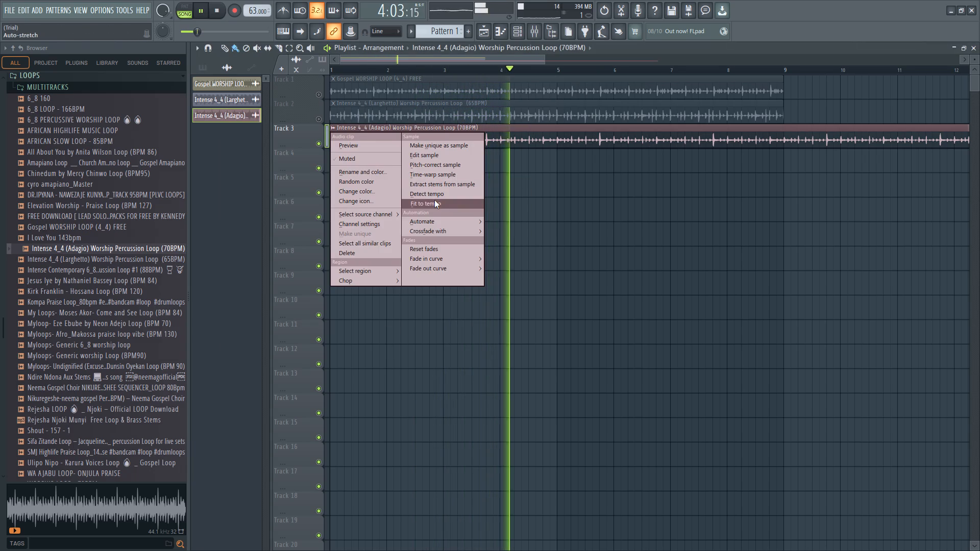
pyautogui.click(434, 200)
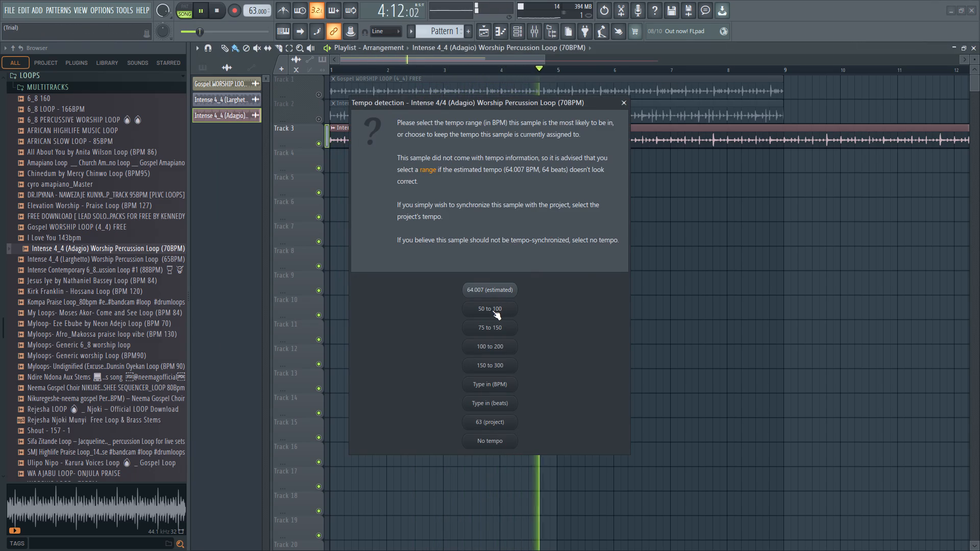
pyautogui.click(492, 310)
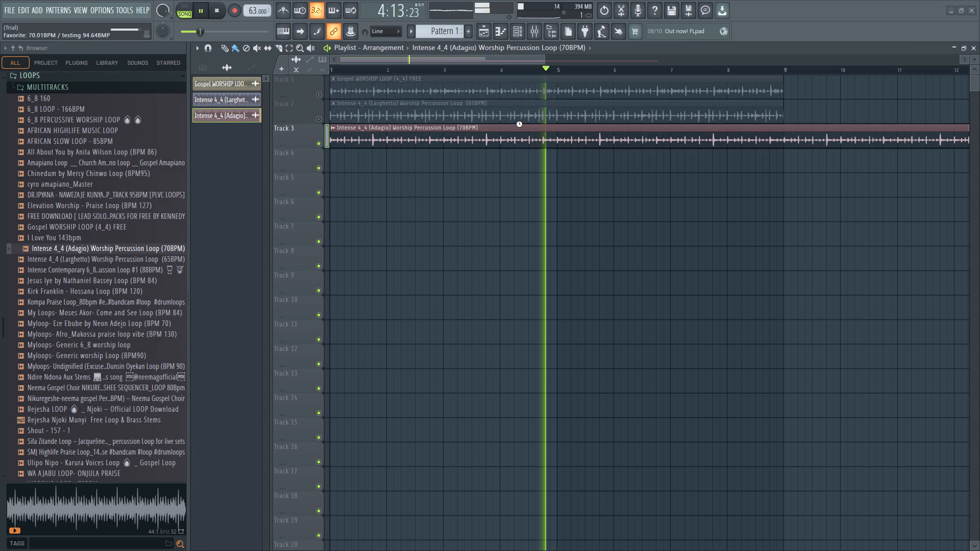
# Trim the end of the Adagio clip on Track 3 to bar 9, matching the eight-bar clips above it.
pyautogui.keyDown('ctrl'); pyautogui.scroll(-4, 519, 124); pyautogui.keyUp('ctrl')
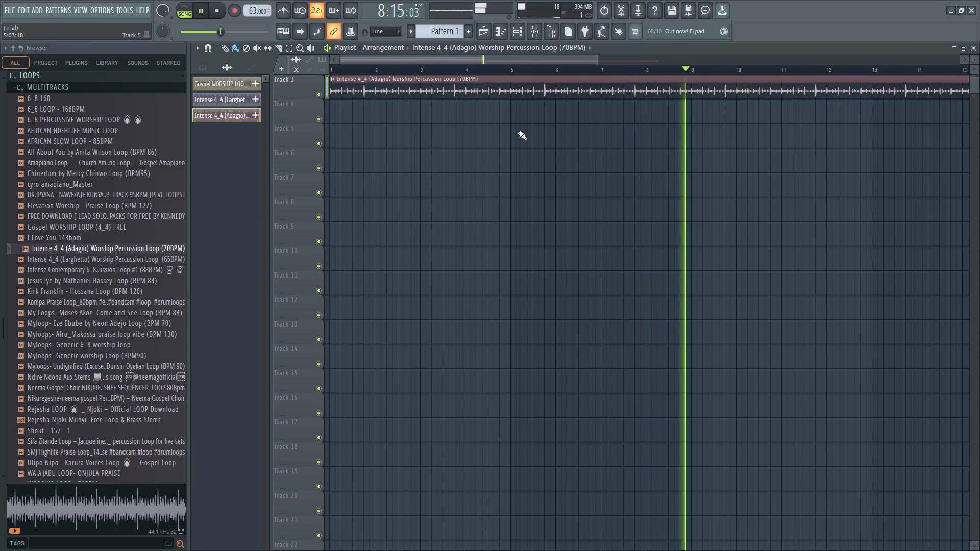
pyautogui.keyDown('ctrl'); pyautogui.scroll(-6, 518, 133); pyautogui.keyUp('ctrl')
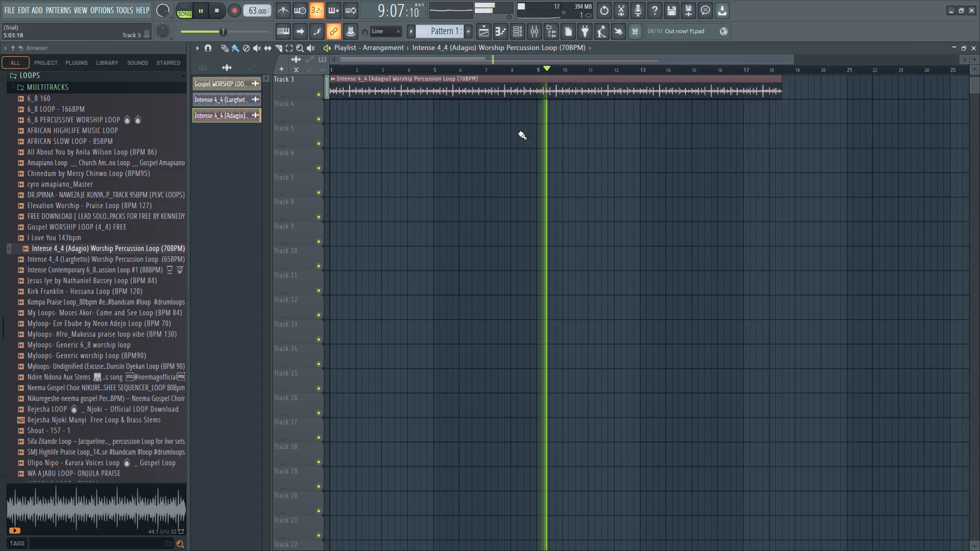
pyautogui.keyDown('ctrl'); pyautogui.scroll(-2, 518, 133); pyautogui.keyUp('ctrl')
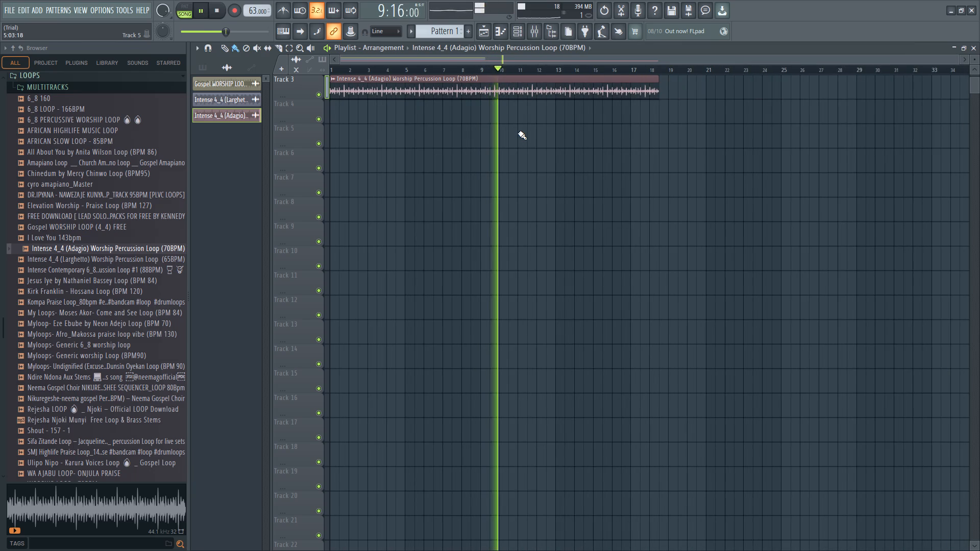
pyautogui.keyDown('ctrl'); pyautogui.scroll(1, 518, 133); pyautogui.keyUp('ctrl')
pyautogui.scroll(4, 518, 133)
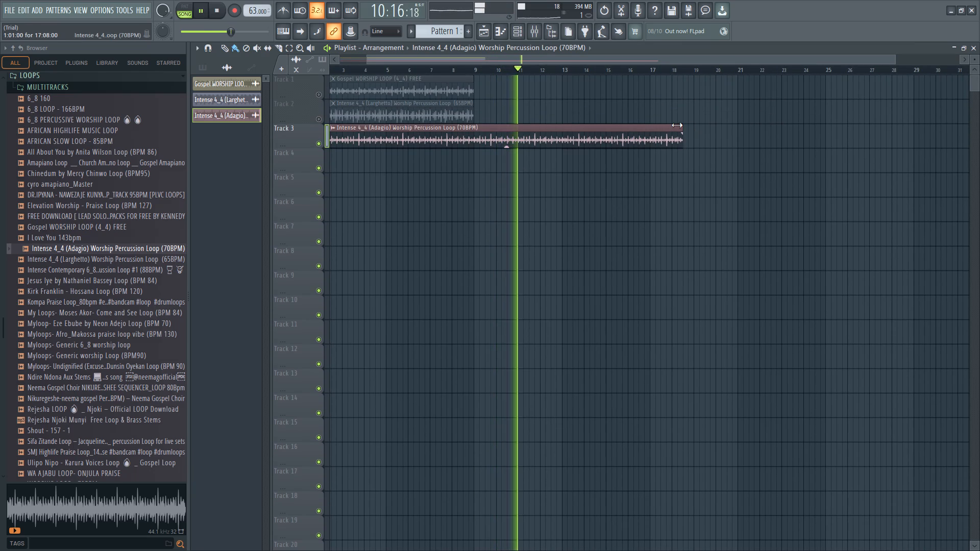
pyautogui.moveTo(678, 126); pyautogui.dragTo(474, 126)
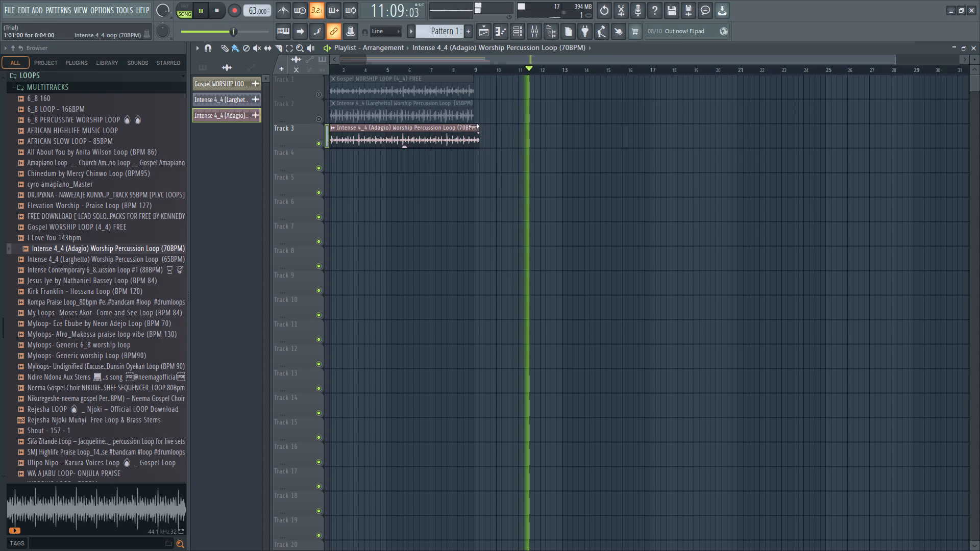
pyautogui.moveTo(474, 126); pyautogui.dragTo(471, 126)
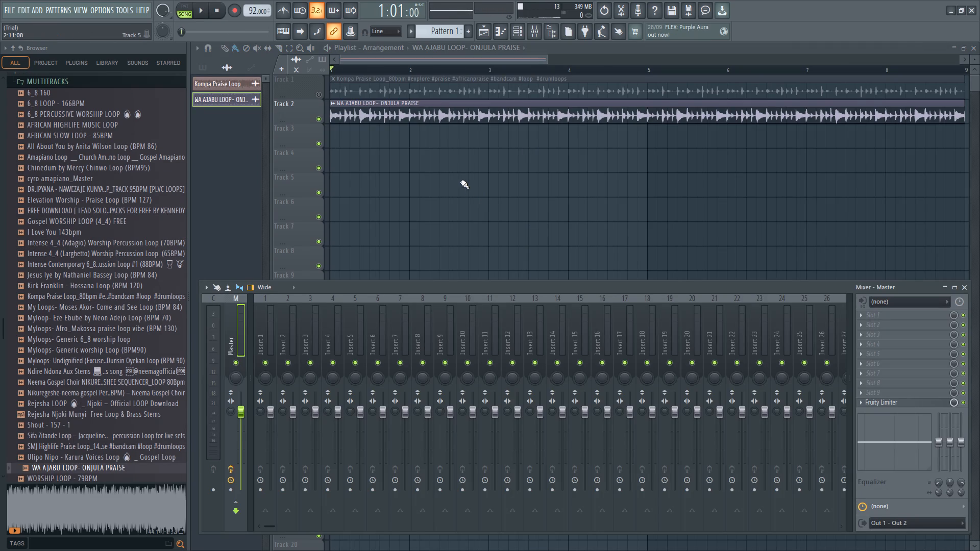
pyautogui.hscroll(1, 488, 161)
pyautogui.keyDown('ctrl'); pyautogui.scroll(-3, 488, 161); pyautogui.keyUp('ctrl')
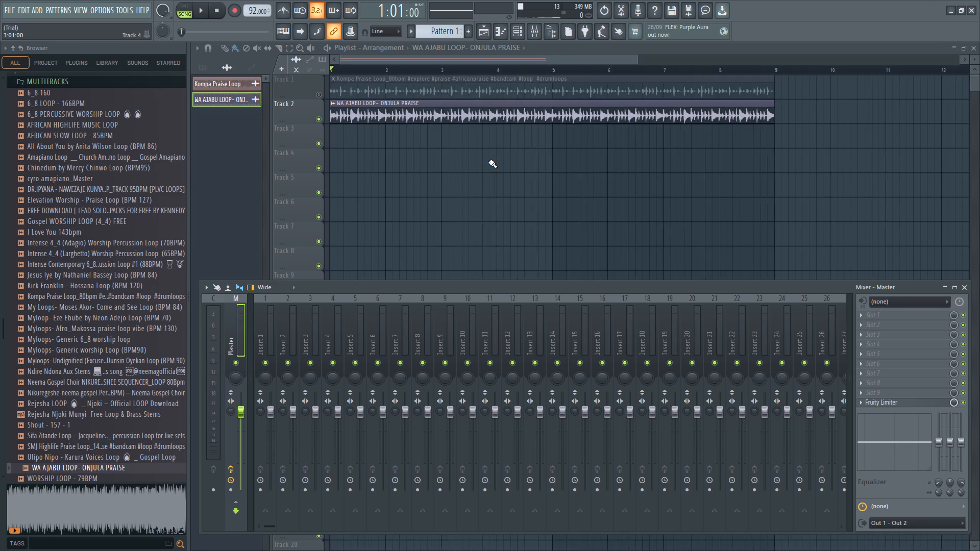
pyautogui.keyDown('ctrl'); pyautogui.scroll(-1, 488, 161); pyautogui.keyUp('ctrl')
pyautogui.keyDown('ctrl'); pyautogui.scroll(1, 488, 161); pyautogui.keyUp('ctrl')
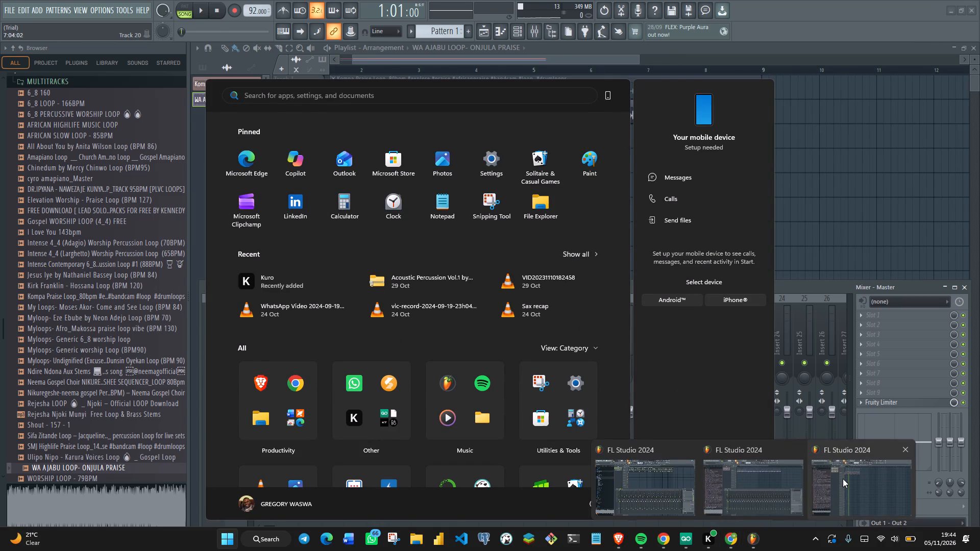
# Return to the 63 BPM project window and check the trimmed Adagio loop on Track 3 during playback, stopping when finished.
pyautogui.click(843, 479)
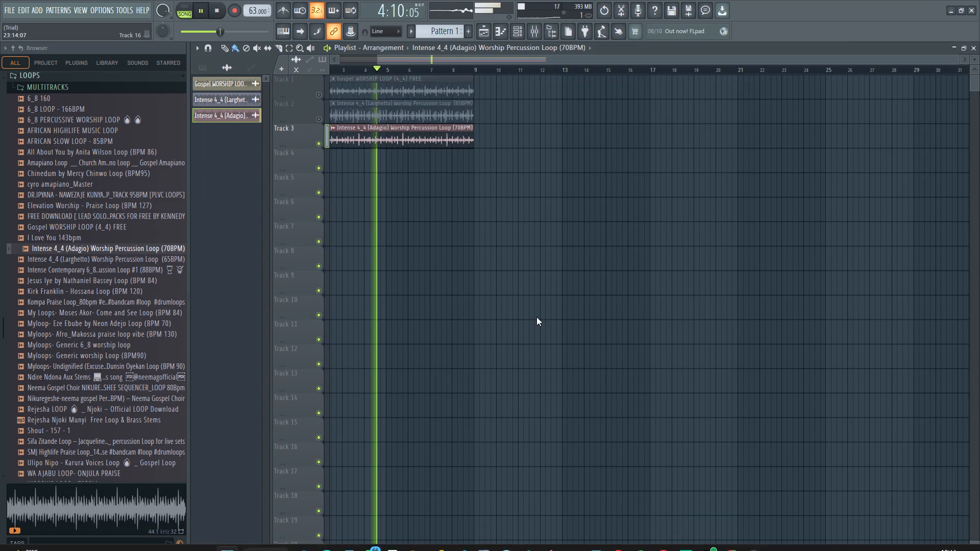
pyautogui.keyDown('ctrl'); pyautogui.scroll(2, 402, 131); pyautogui.keyUp('ctrl')
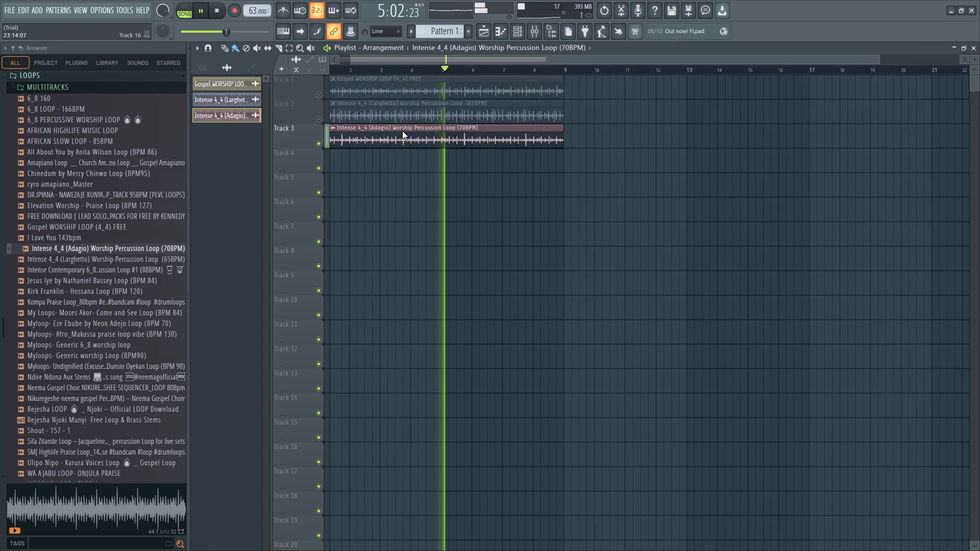
pyautogui.keyDown('ctrl'); pyautogui.scroll(4, 402, 131); pyautogui.keyUp('ctrl')
pyautogui.hscroll(7, 402, 131)
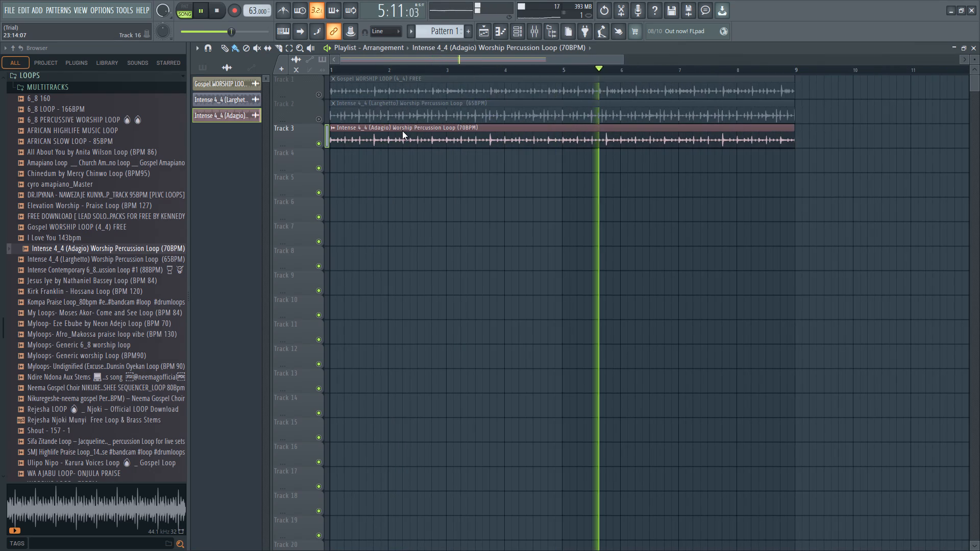
pyautogui.hscroll(5, 402, 131)
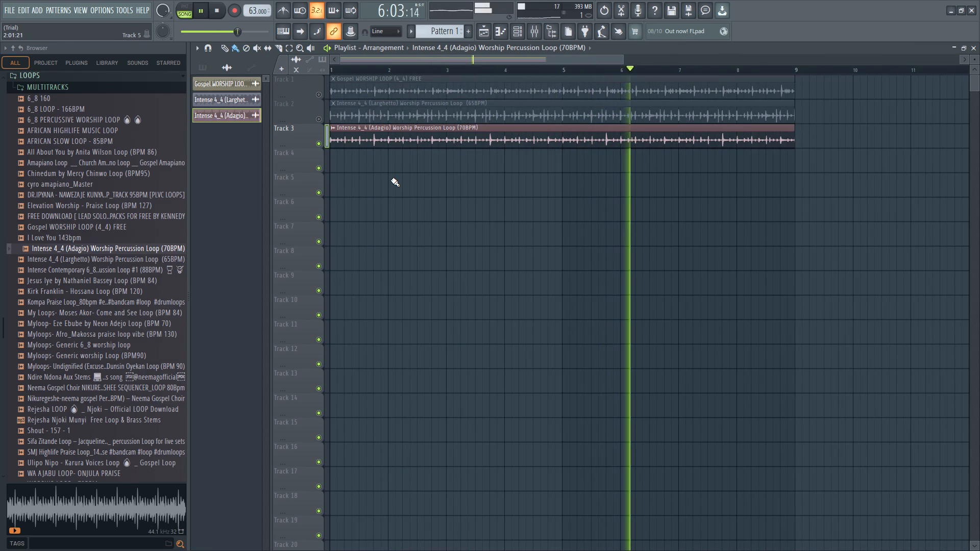
pyautogui.keyDown('ctrl'); pyautogui.scroll(2, 391, 180); pyautogui.keyUp('ctrl')
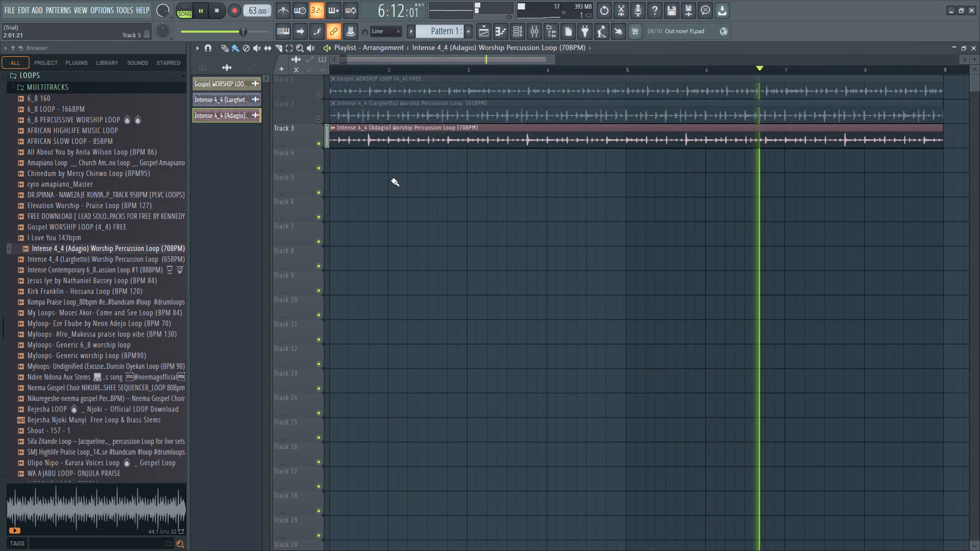
pyautogui.hscroll(4, 391, 180)
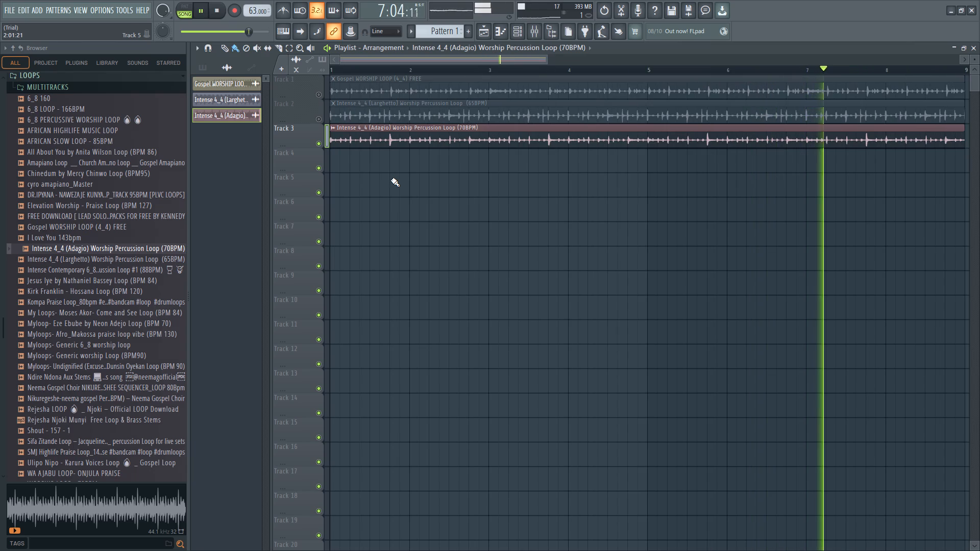
pyautogui.scroll(1, 391, 180)
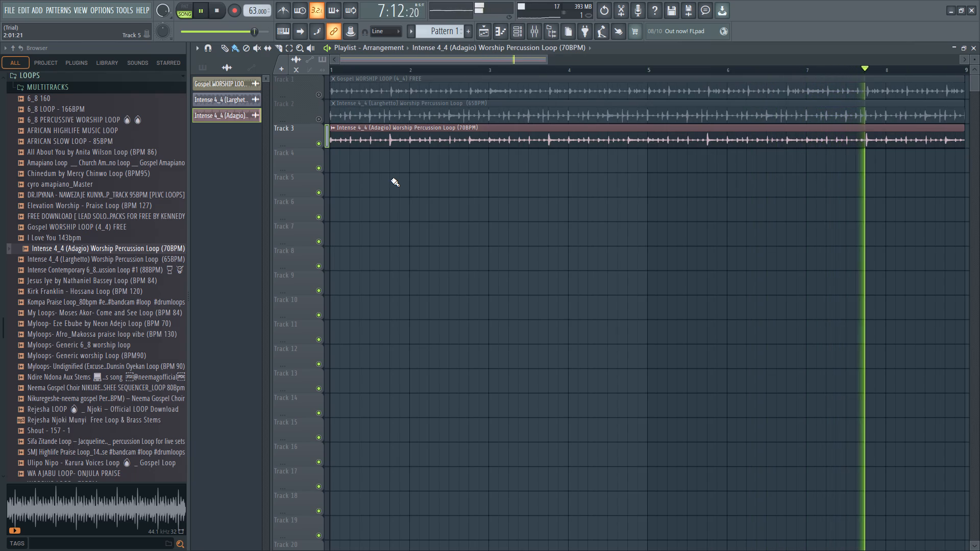
pyautogui.scroll(1, 391, 180)
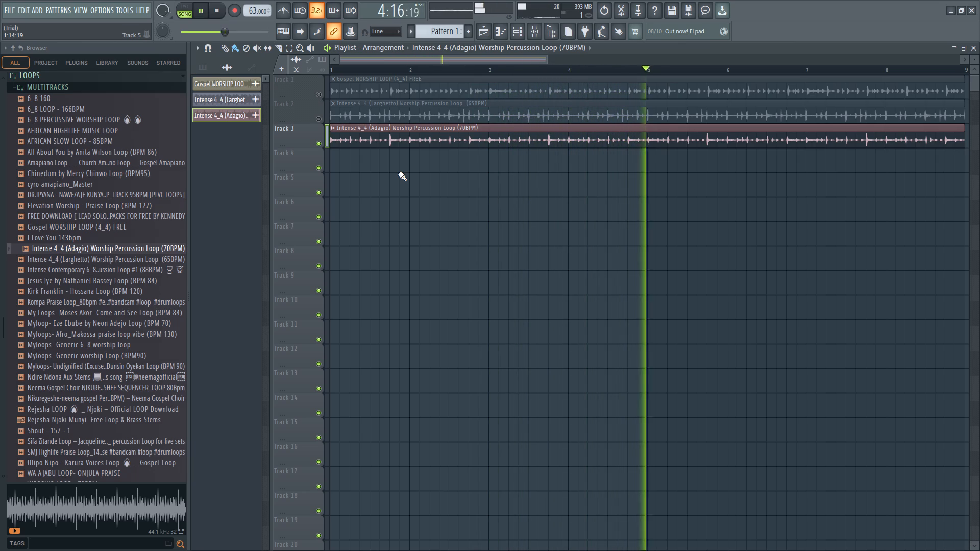
pyautogui.press('space')
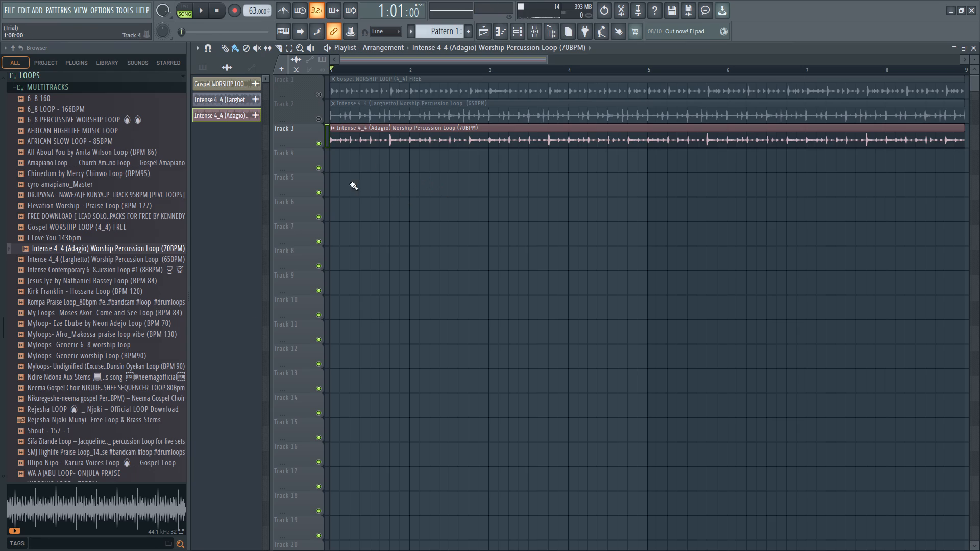
# Preview the Intense Contemporary 6_8 Percussion Loop #1 (88BPM) and place it at bar 1 of Track 4.
pyautogui.click(121, 256)
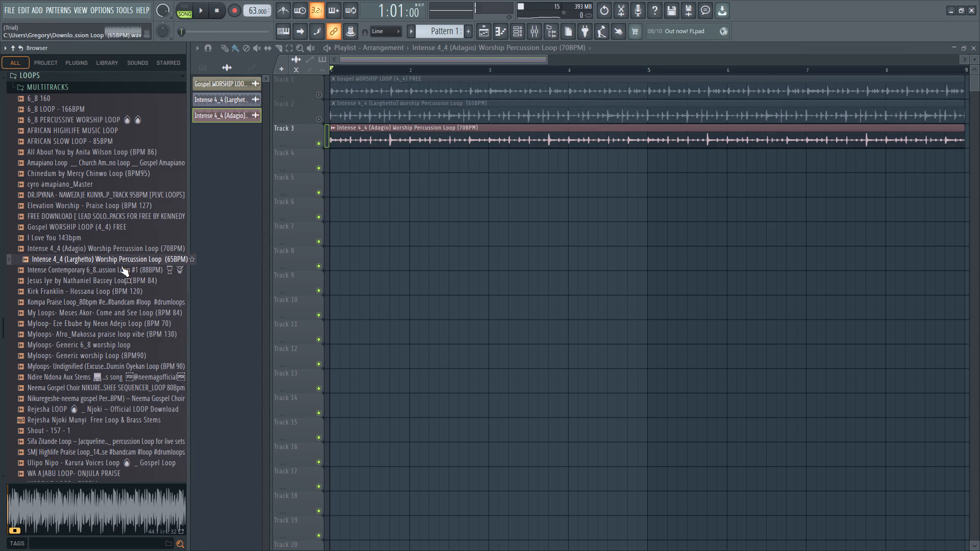
pyautogui.click(121, 268)
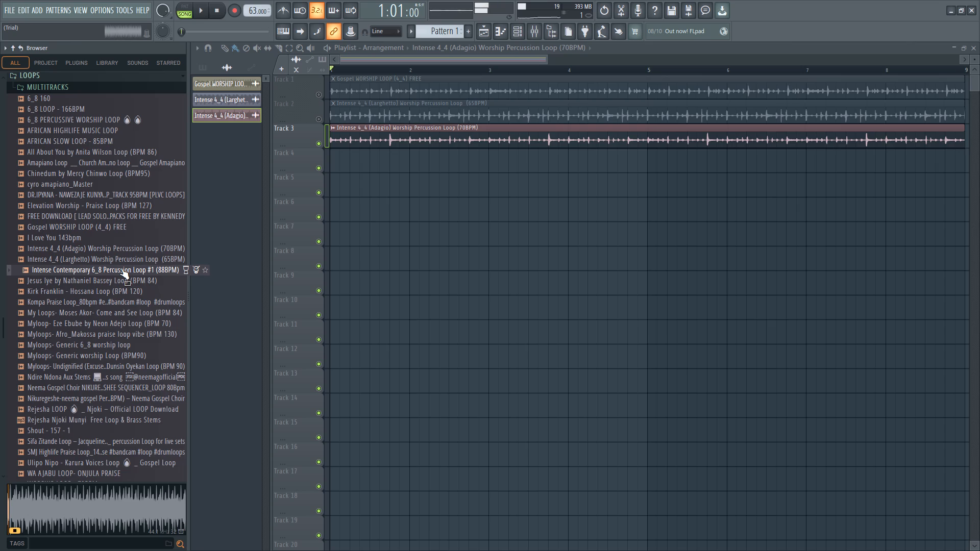
pyautogui.moveTo(121, 268); pyautogui.dragTo(330, 159)
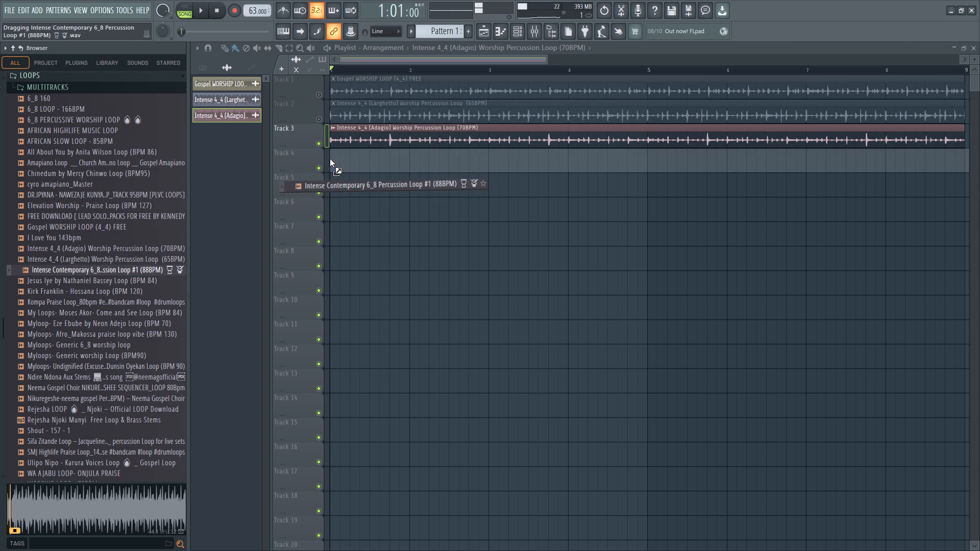
pyautogui.moveTo(330, 159); pyautogui.dragTo(331, 159)
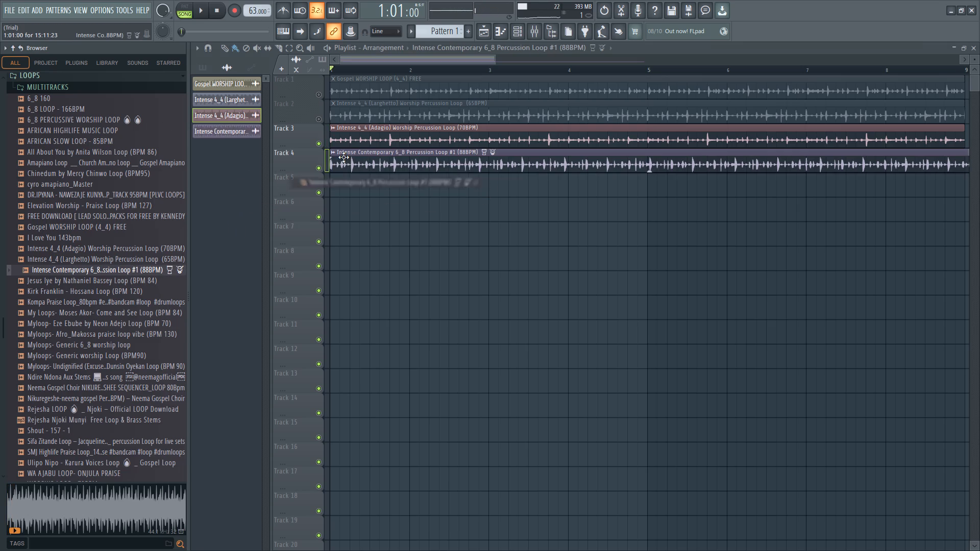
# Fit the Intense Contemporary clip on Track 4 to the project tempo using the 50 to 100 BPM range.
pyautogui.click(333, 152)
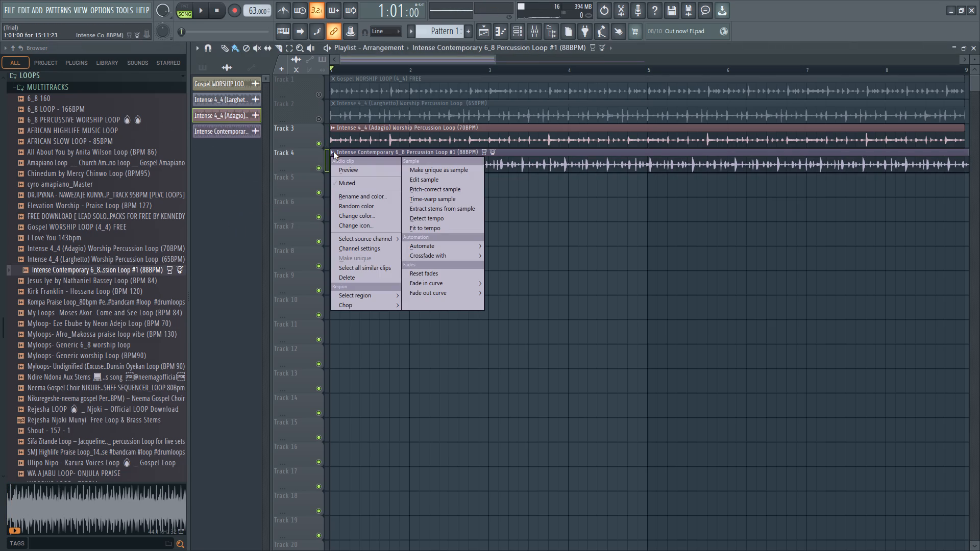
pyautogui.click(439, 229)
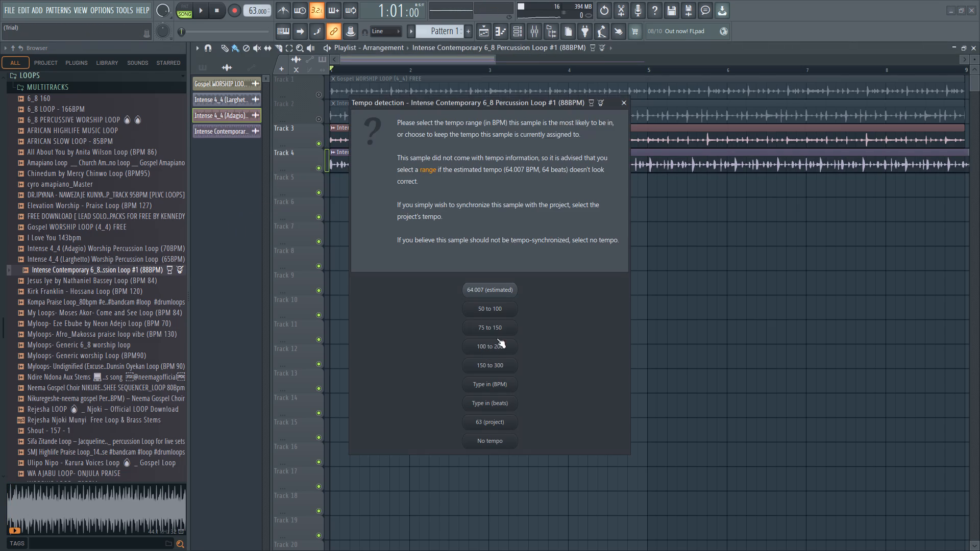
pyautogui.click(492, 308)
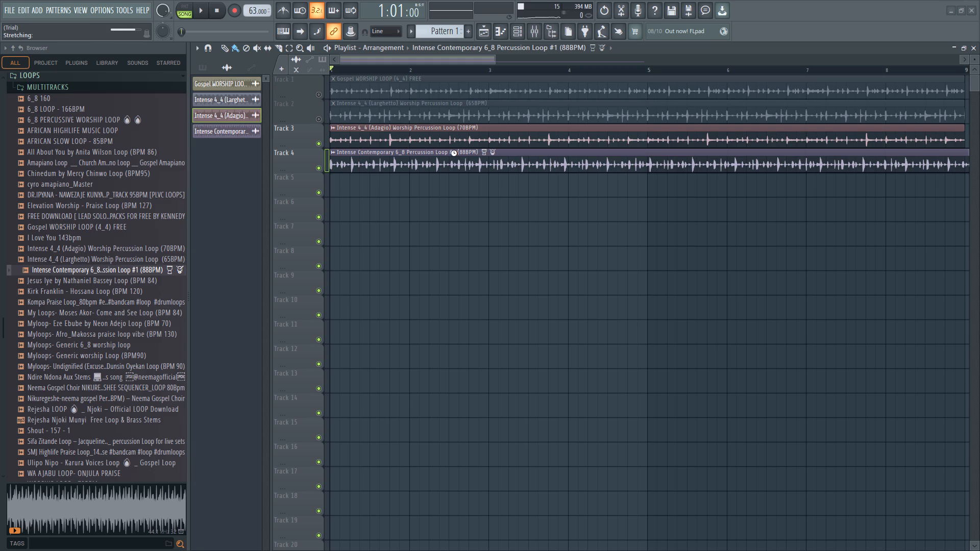
# Set the Intense Contemporary clip's time stretching mode to Stretch in its channel settings.
pyautogui.doubleClick(449, 154)
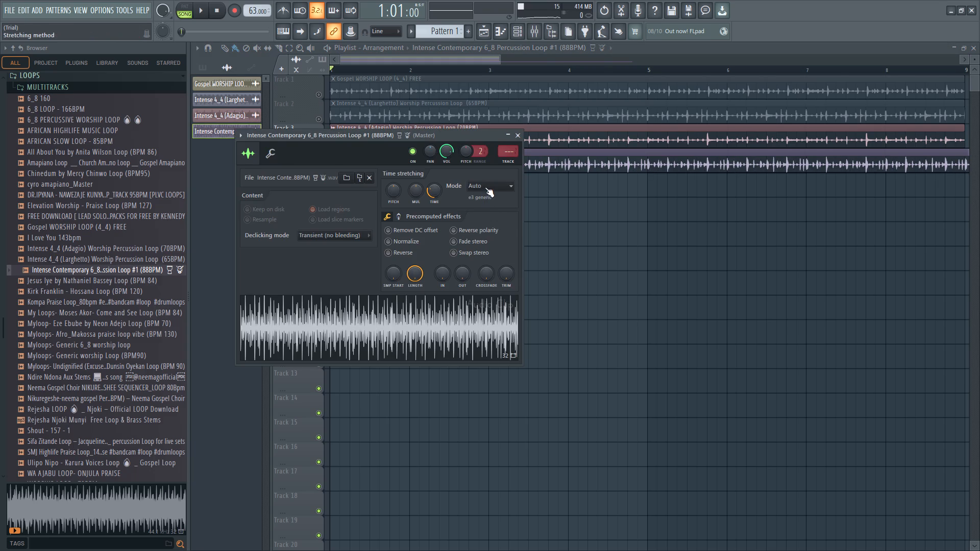
pyautogui.click(485, 187)
pyautogui.click(486, 213)
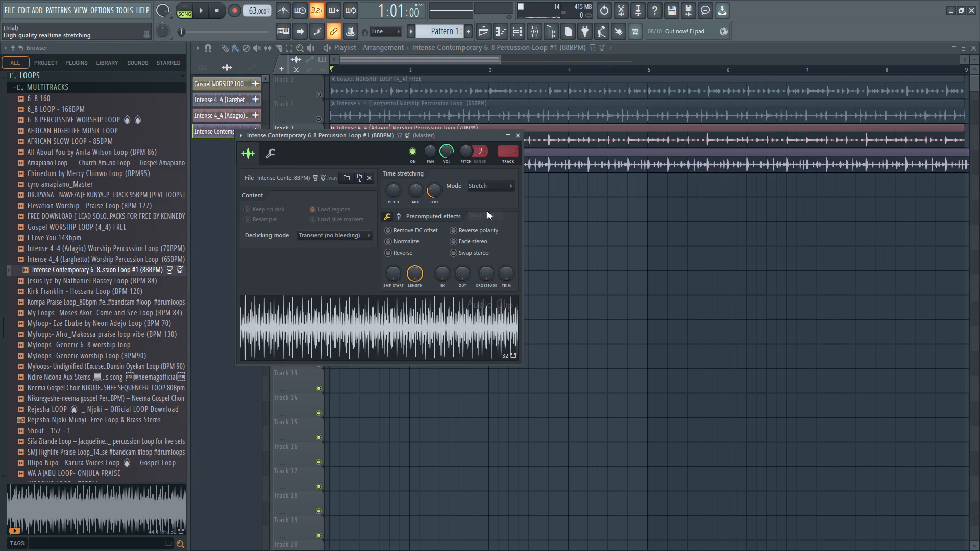
pyautogui.click(577, 153)
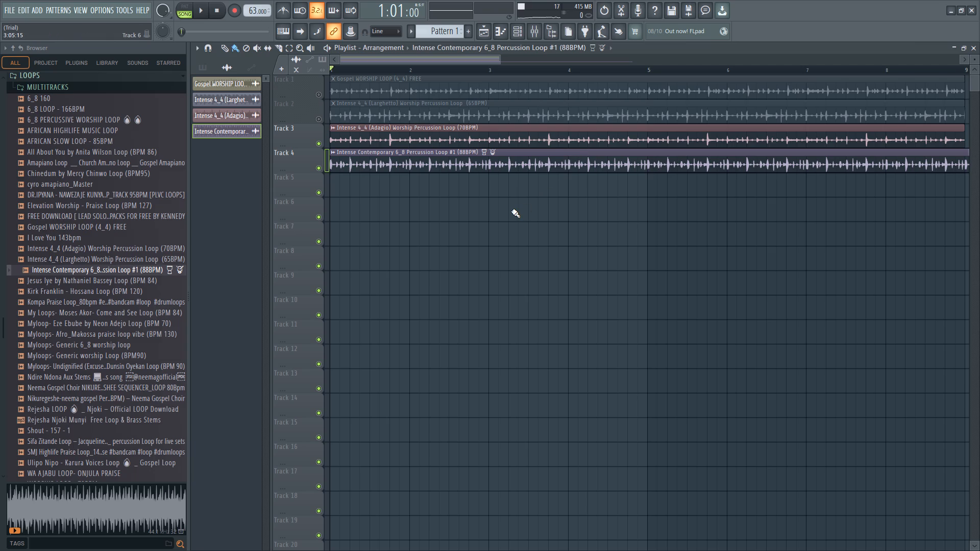
# Mute Track 3 and start playback to hear the Intense Contemporary loop on Track 4 by itself.
pyautogui.click(318, 145)
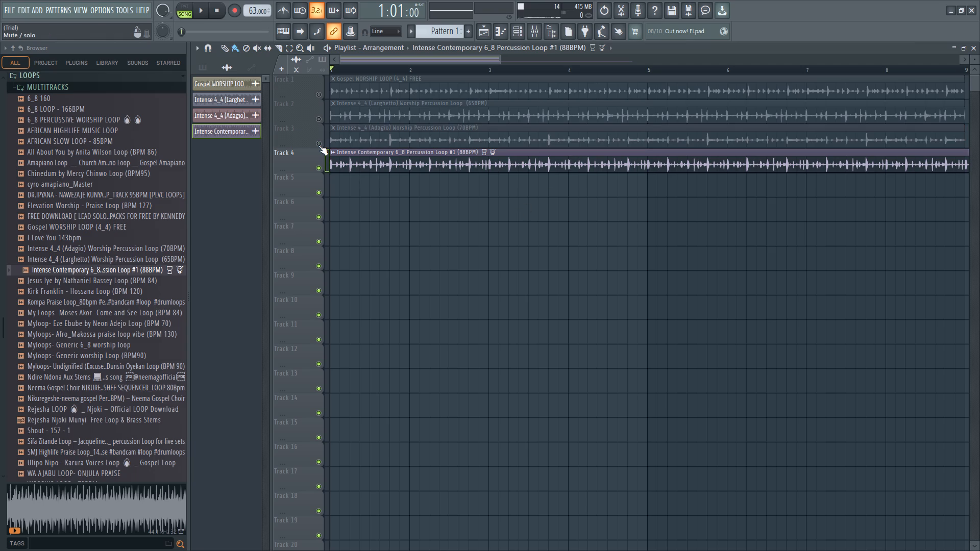
pyautogui.press('space')
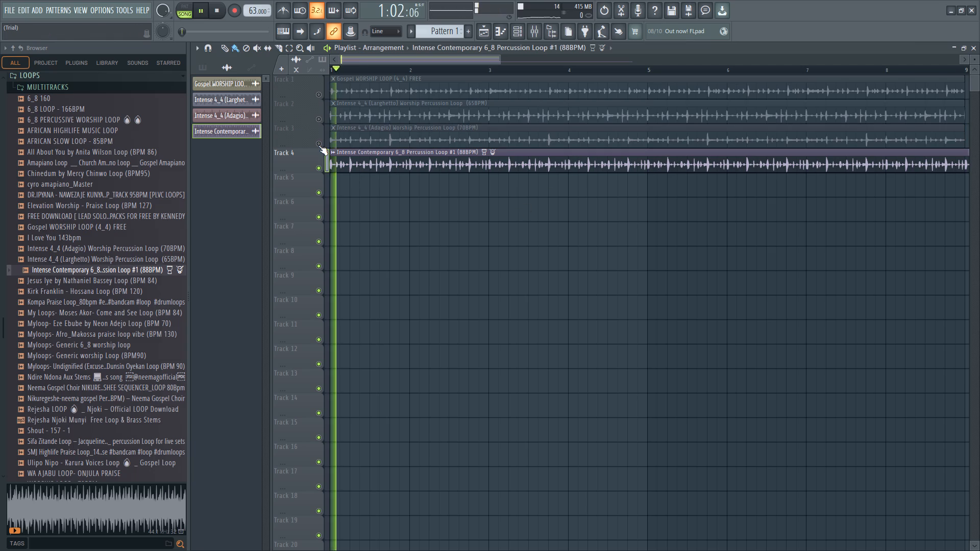
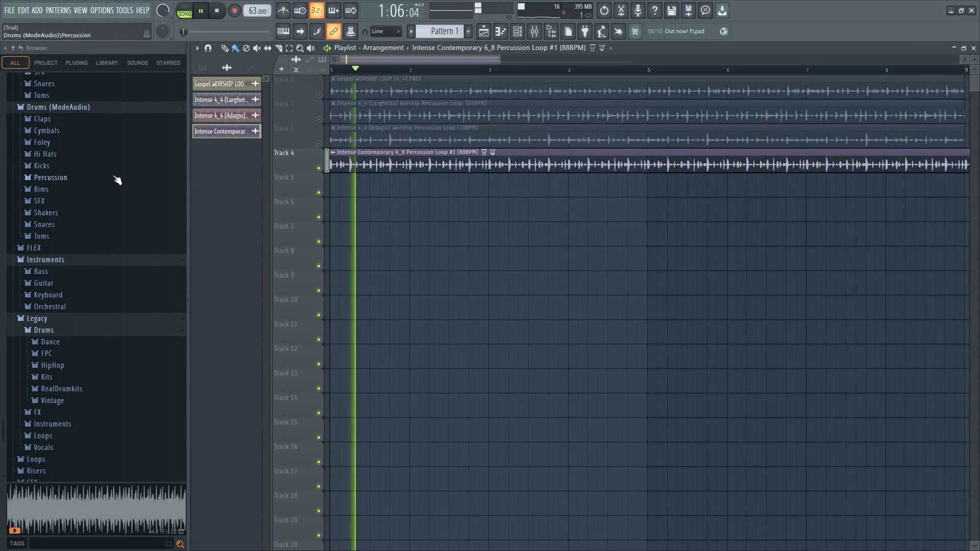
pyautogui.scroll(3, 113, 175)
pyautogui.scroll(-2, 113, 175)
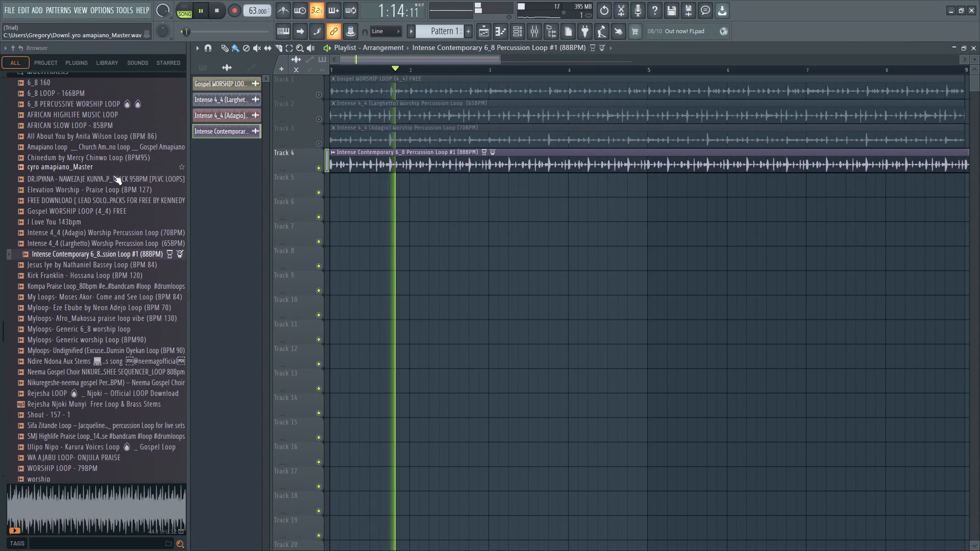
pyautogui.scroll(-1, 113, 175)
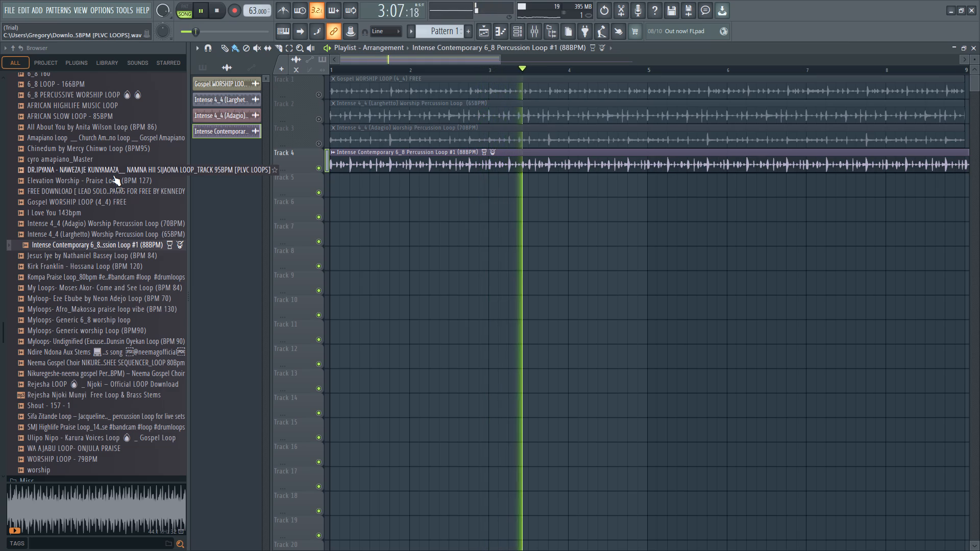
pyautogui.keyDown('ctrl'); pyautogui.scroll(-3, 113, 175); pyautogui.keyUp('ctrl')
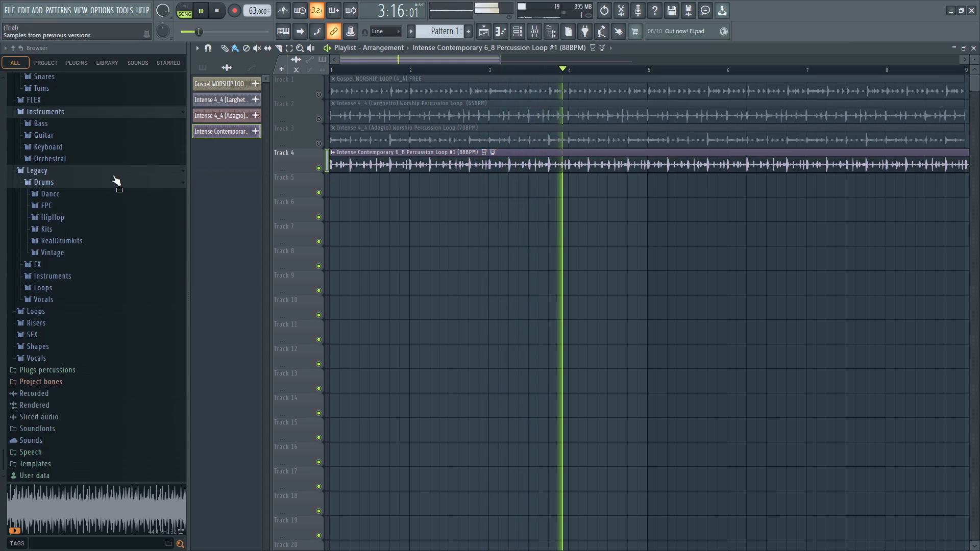
# Trim the end of the Intense Contemporary clip on Track 4 to bar 9, matching the clips on the tracks above.
pyautogui.keyDown('ctrl'); pyautogui.scroll(-1, 113, 175); pyautogui.keyUp('ctrl')
pyautogui.keyDown('ctrl'); pyautogui.scroll(-2, 538, 197); pyautogui.keyUp('ctrl')
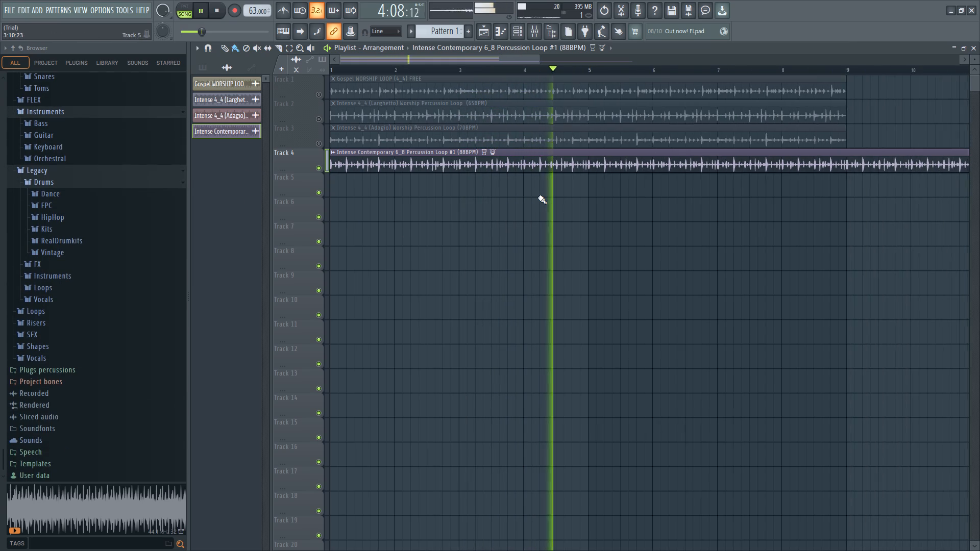
pyautogui.keyDown('ctrl'); pyautogui.scroll(-7, 538, 197); pyautogui.keyUp('ctrl')
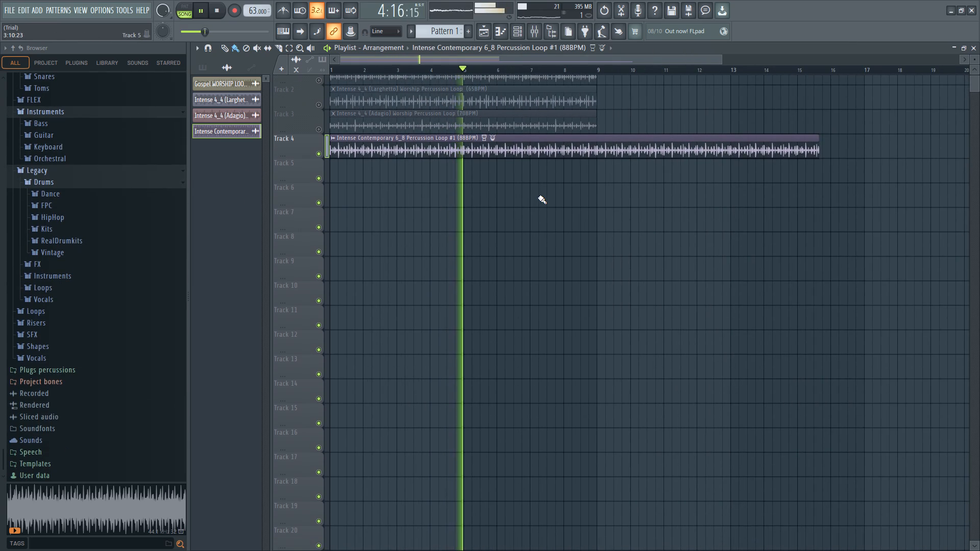
pyautogui.moveTo(817, 138); pyautogui.dragTo(667, 136)
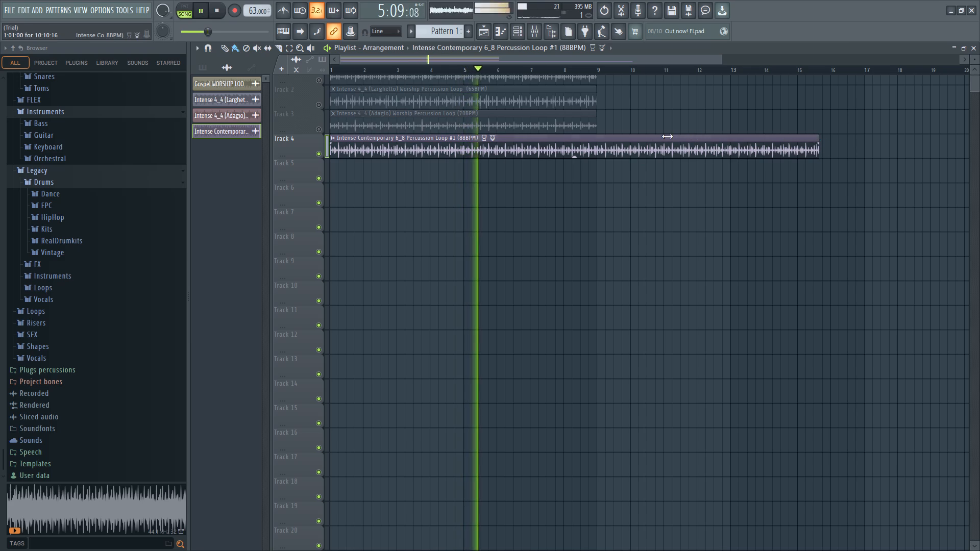
pyautogui.moveTo(667, 136); pyautogui.dragTo(594, 138)
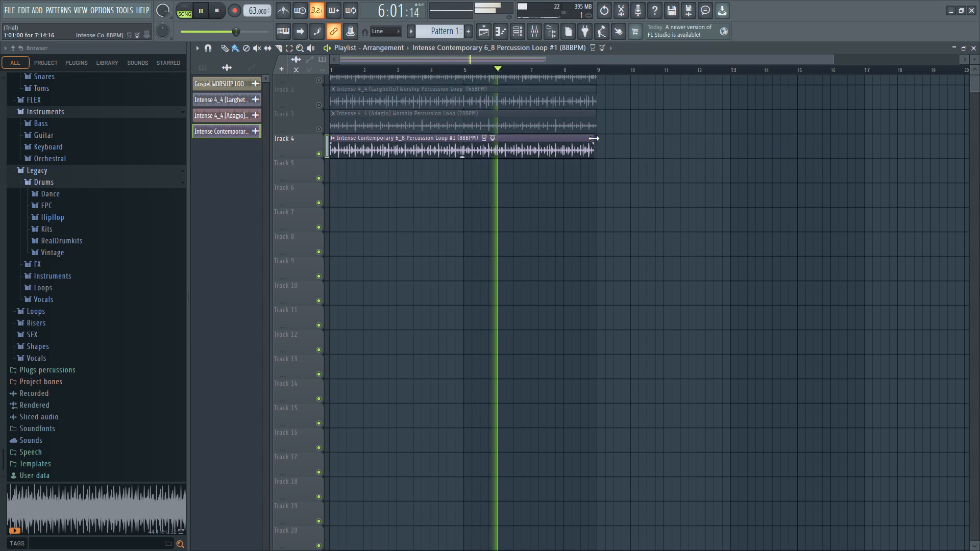
pyautogui.keyDown('ctrl'); pyautogui.scroll(5, 518, 240); pyautogui.keyUp('ctrl')
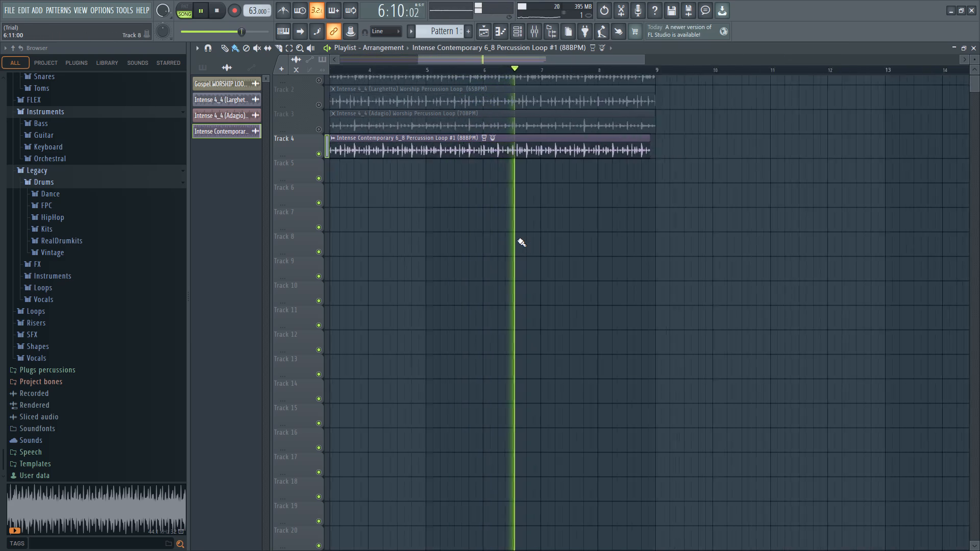
pyautogui.keyDown('ctrl'); pyautogui.scroll(4, 518, 240); pyautogui.keyUp('ctrl')
pyautogui.hscroll(2, 518, 240)
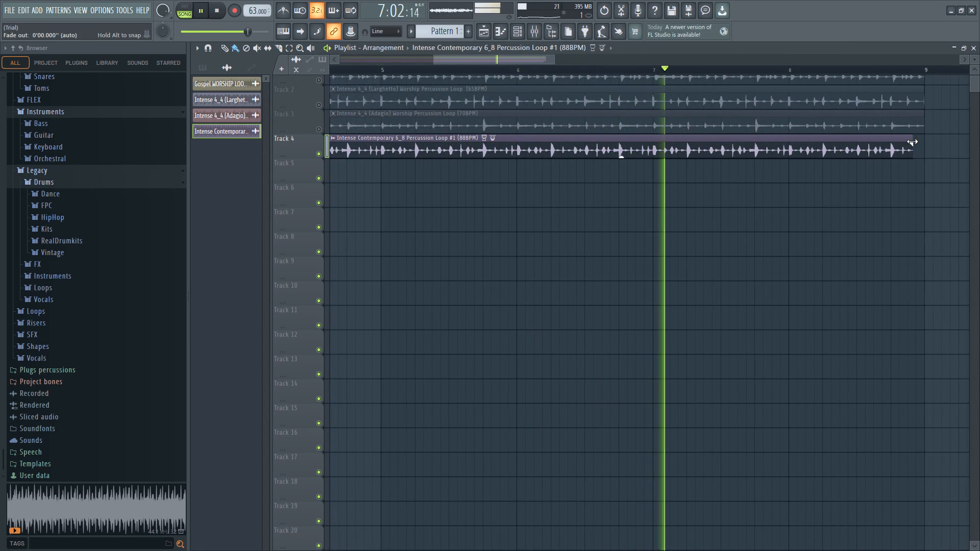
pyautogui.moveTo(912, 141); pyautogui.dragTo(919, 141)
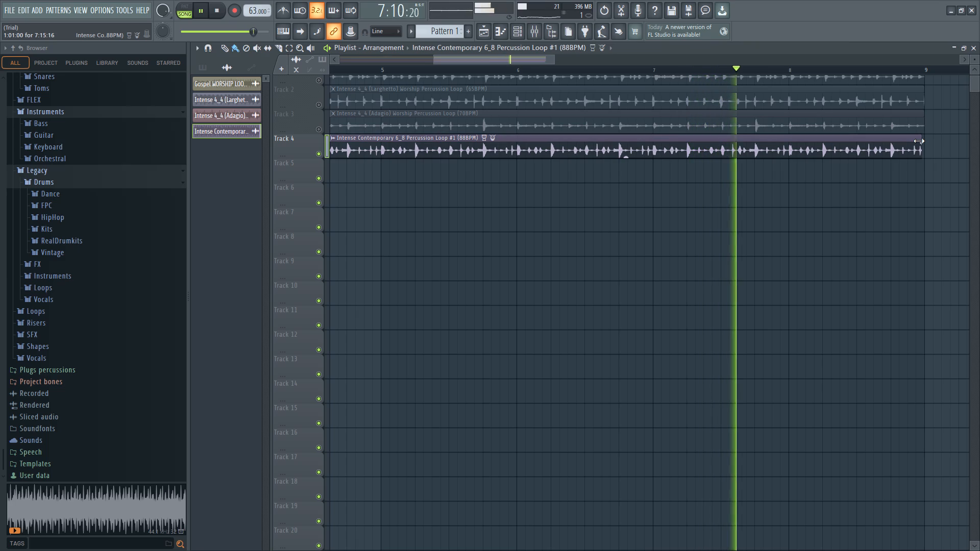
# Review the Intense Contemporary clip's time stretching settings in its channel window and close it.
pyautogui.keyDown('ctrl'); pyautogui.scroll(-5, 889, 204); pyautogui.keyUp('ctrl')
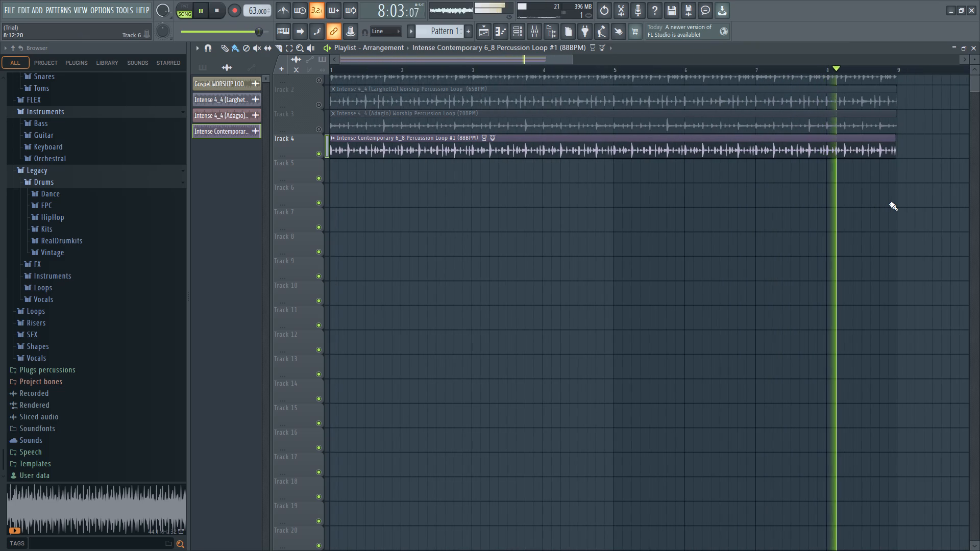
pyautogui.hscroll(1, 889, 204)
pyautogui.scroll(3, 889, 204)
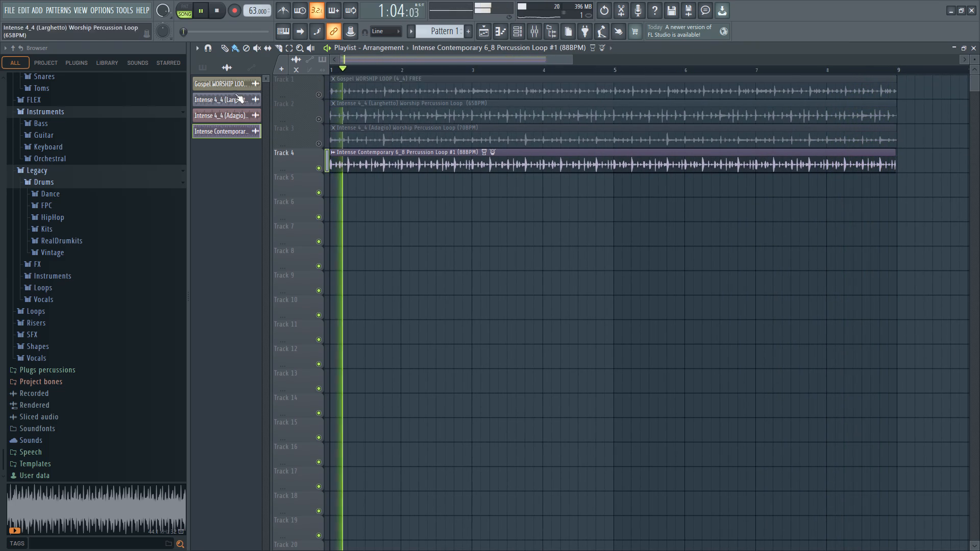
pyautogui.doubleClick(361, 151)
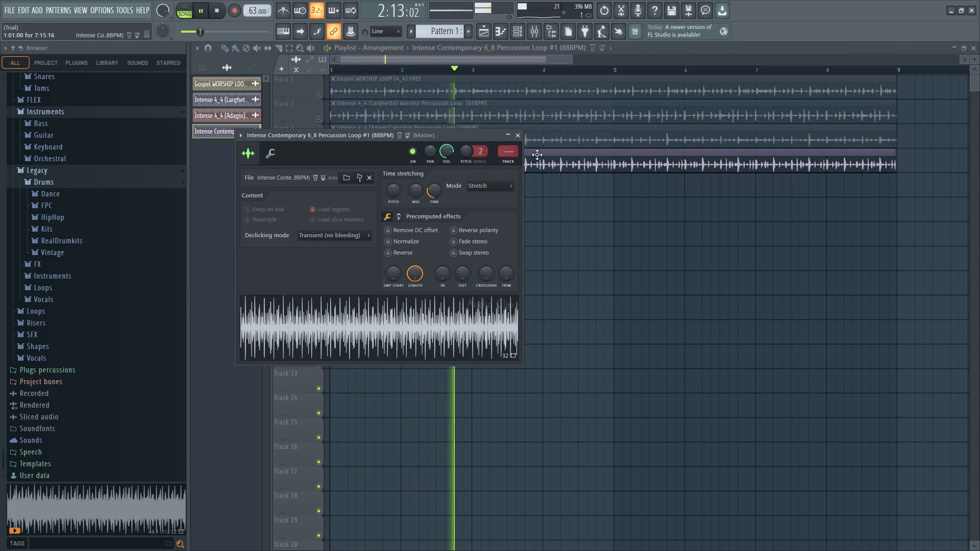
pyautogui.click(570, 153)
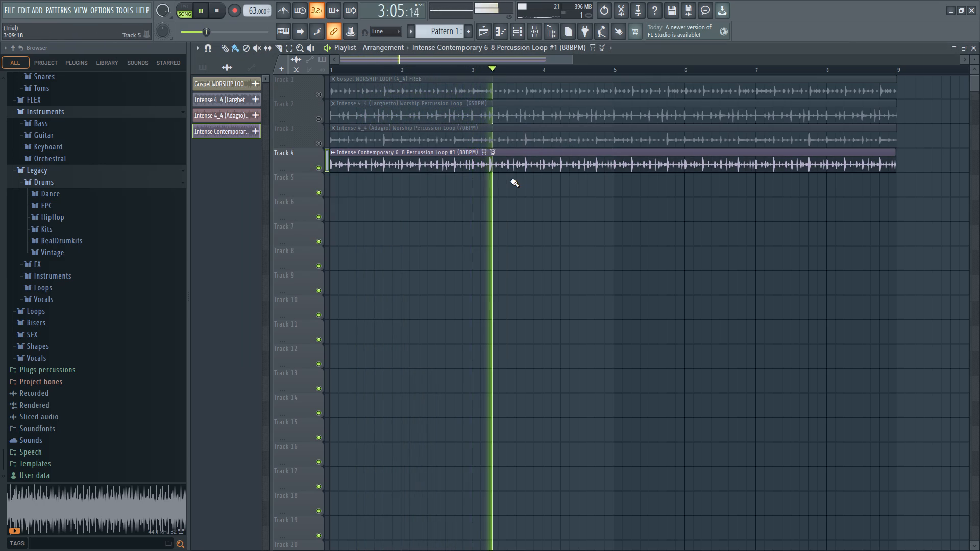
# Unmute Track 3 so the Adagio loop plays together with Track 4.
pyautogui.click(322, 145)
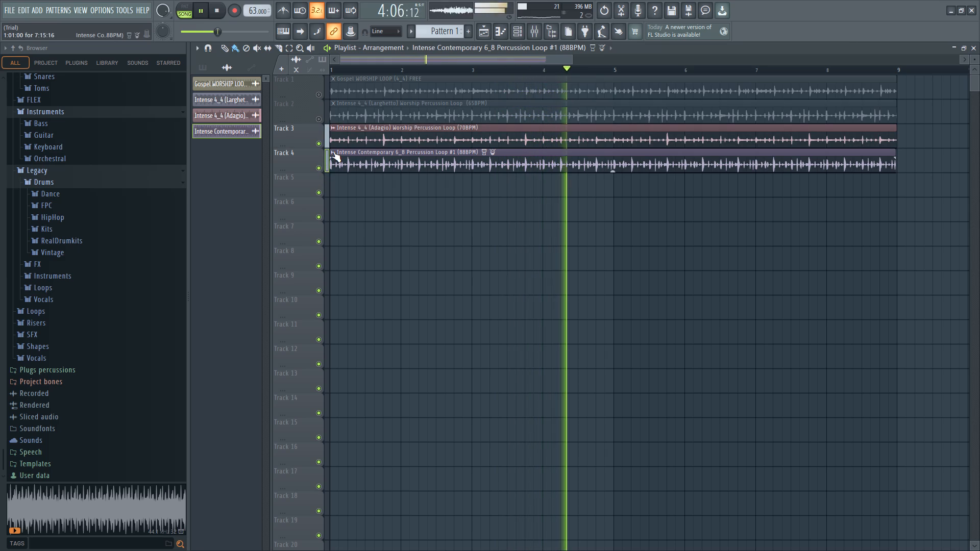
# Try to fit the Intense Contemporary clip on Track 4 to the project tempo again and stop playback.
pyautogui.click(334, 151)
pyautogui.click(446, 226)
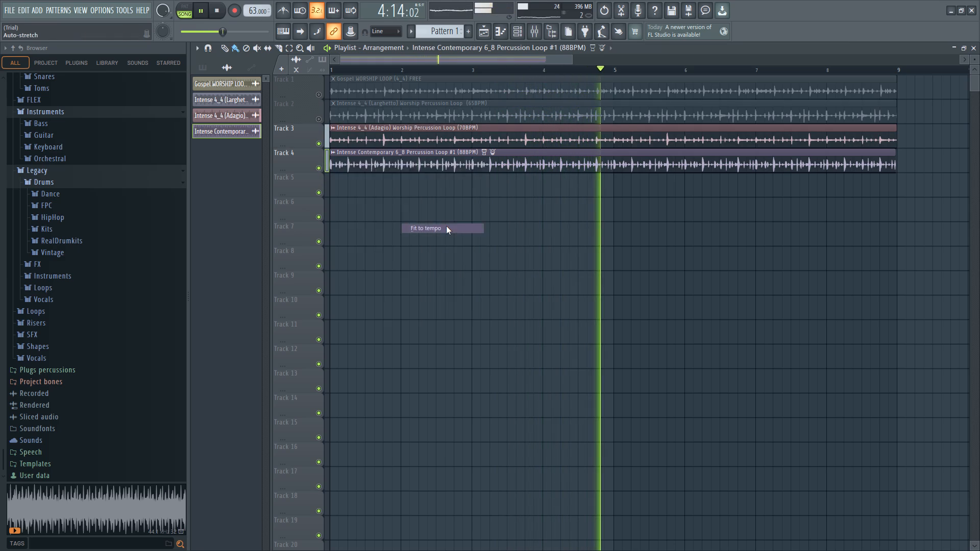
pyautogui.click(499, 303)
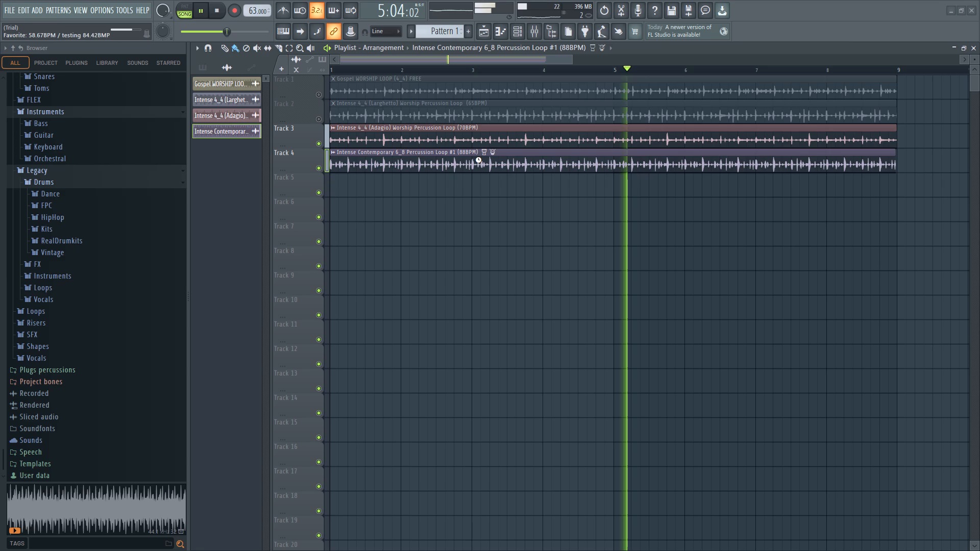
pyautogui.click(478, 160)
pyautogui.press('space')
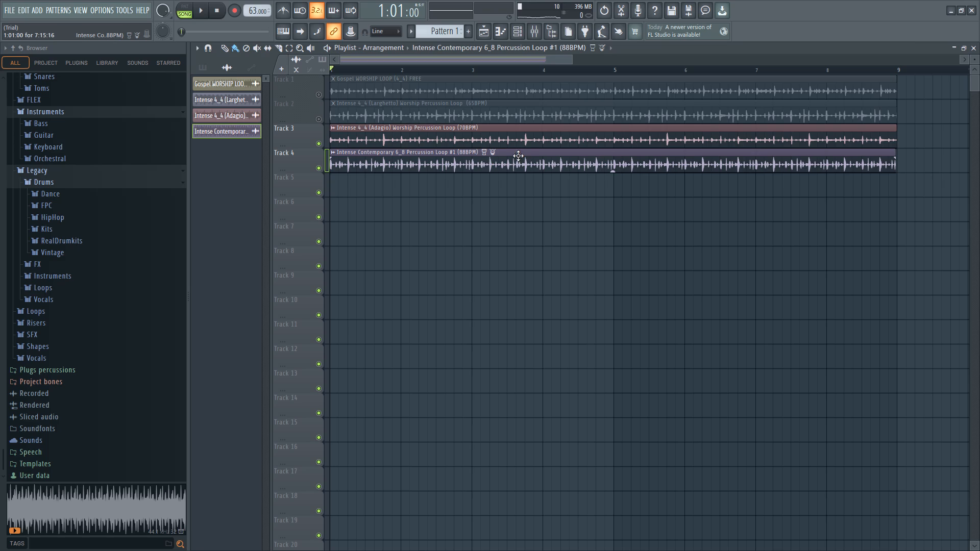
# Mute Track 3 and lower the project tempo to 56 BPM while auditioning the Intense Contemporary loop on Track 4.
pyautogui.click(317, 145)
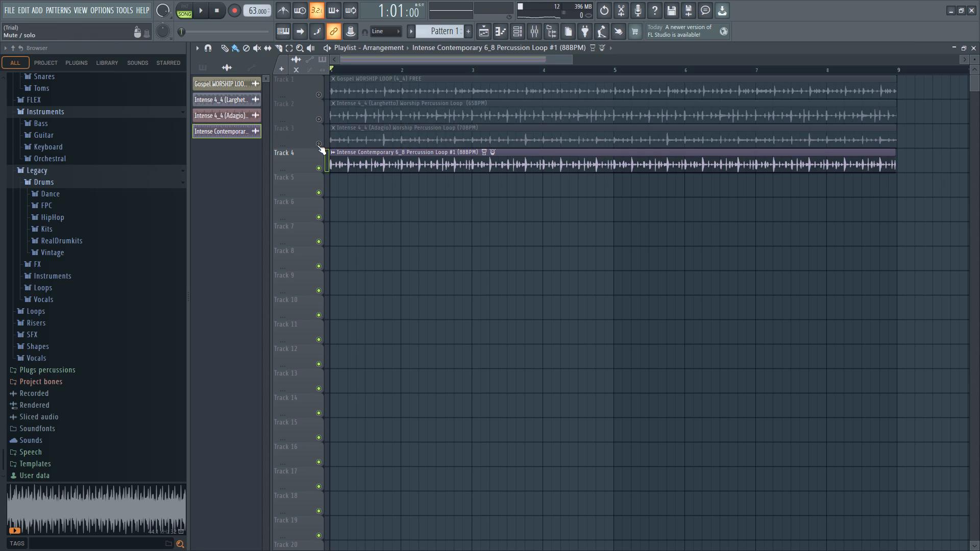
pyautogui.press('space')
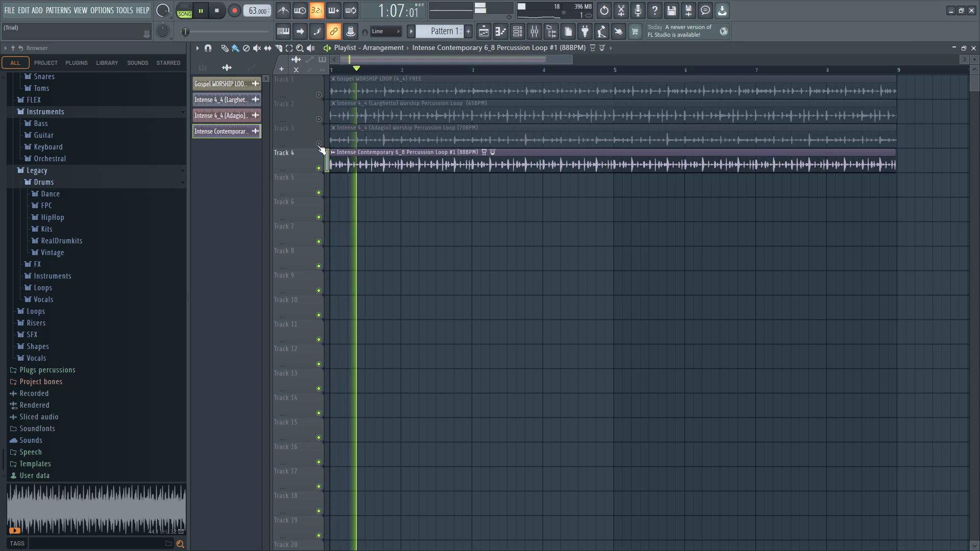
pyautogui.press('space')
pyautogui.press('space')
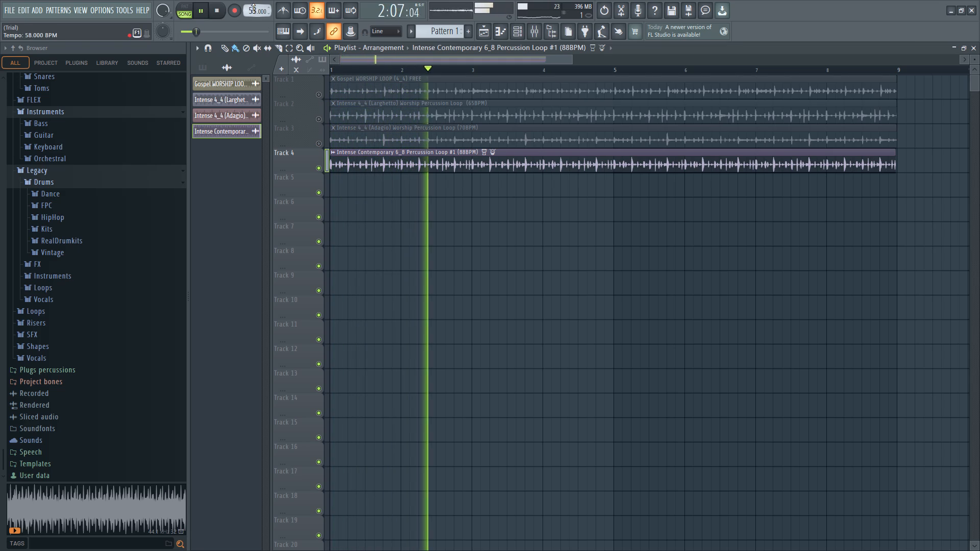
pyautogui.press('space')
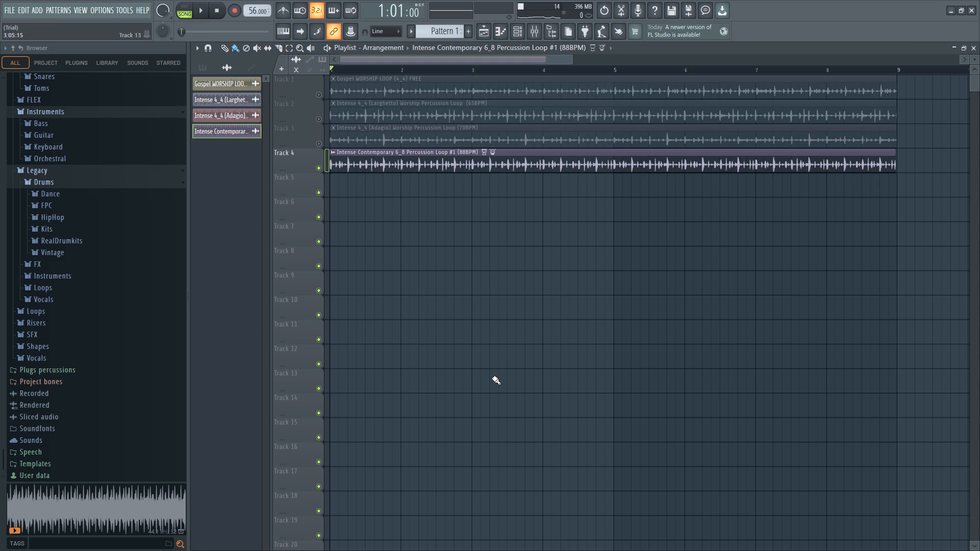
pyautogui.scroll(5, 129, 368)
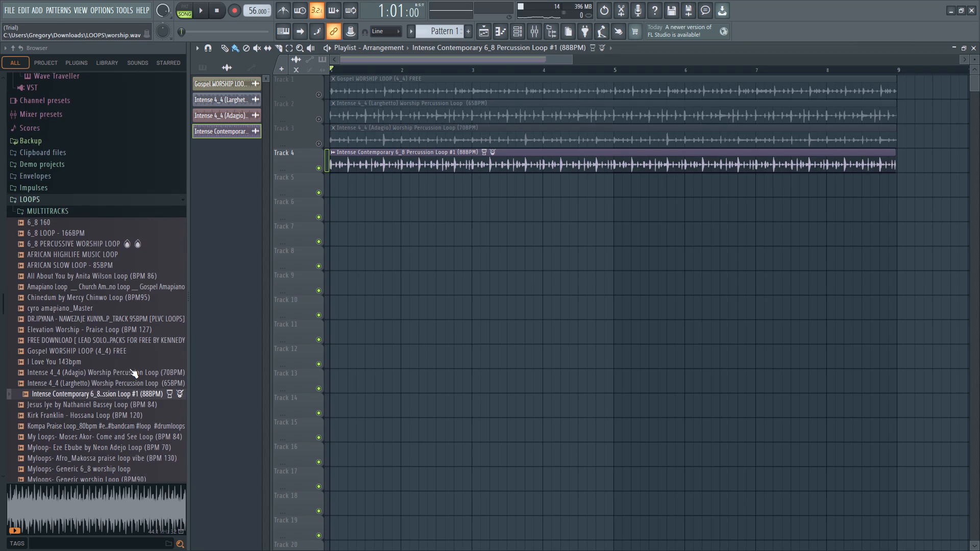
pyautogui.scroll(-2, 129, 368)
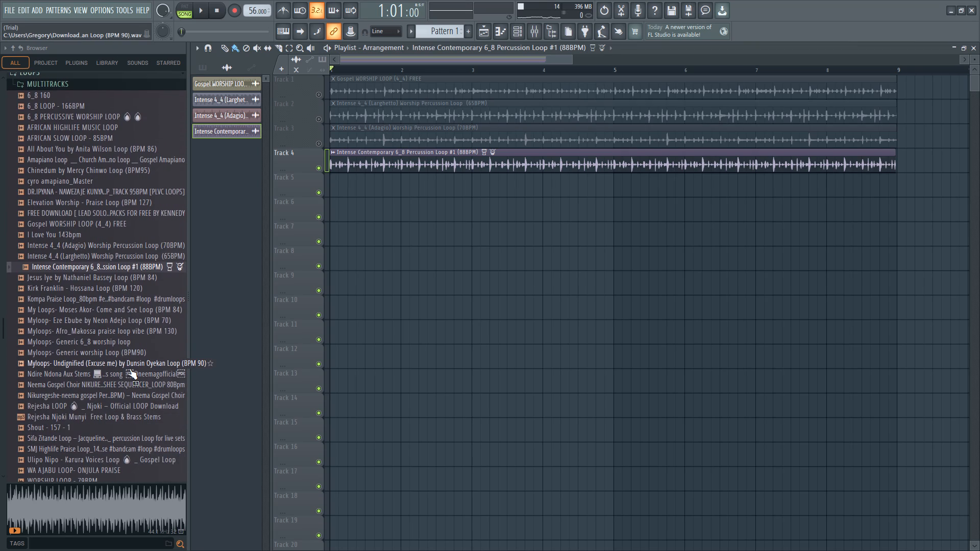
# Open the mixer.
pyautogui.click(532, 33)
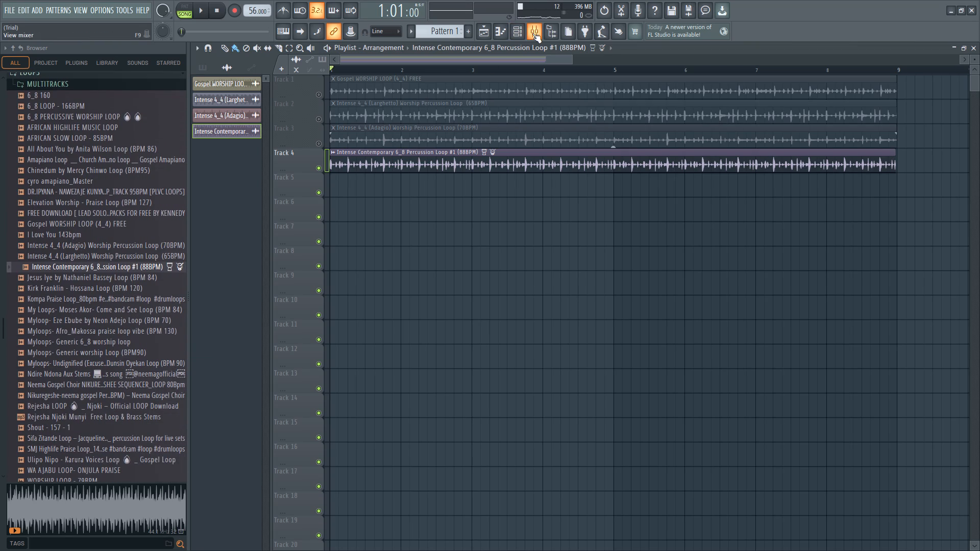
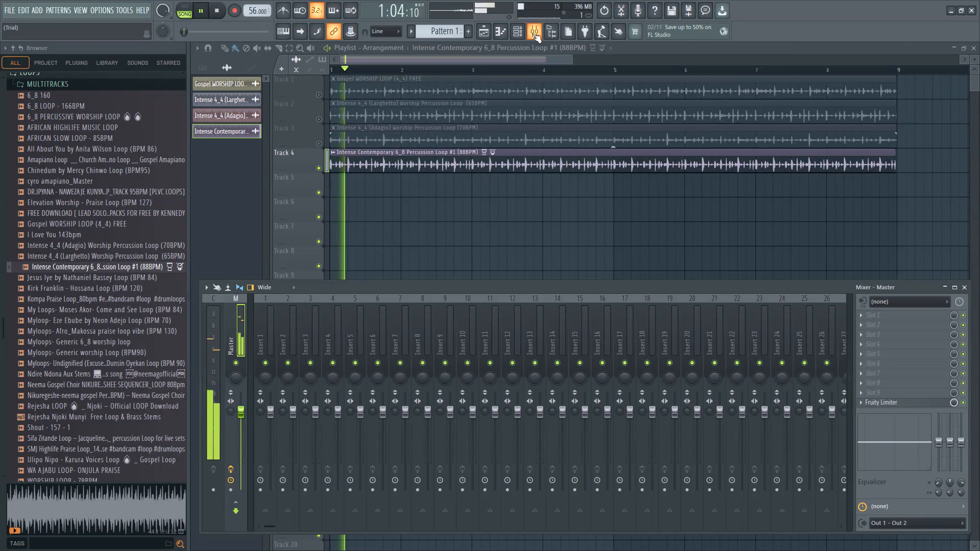
# Stop playback and switch to the FL Studio project containing the Kompa Praise and WA AJABU loops.
pyautogui.press('space')
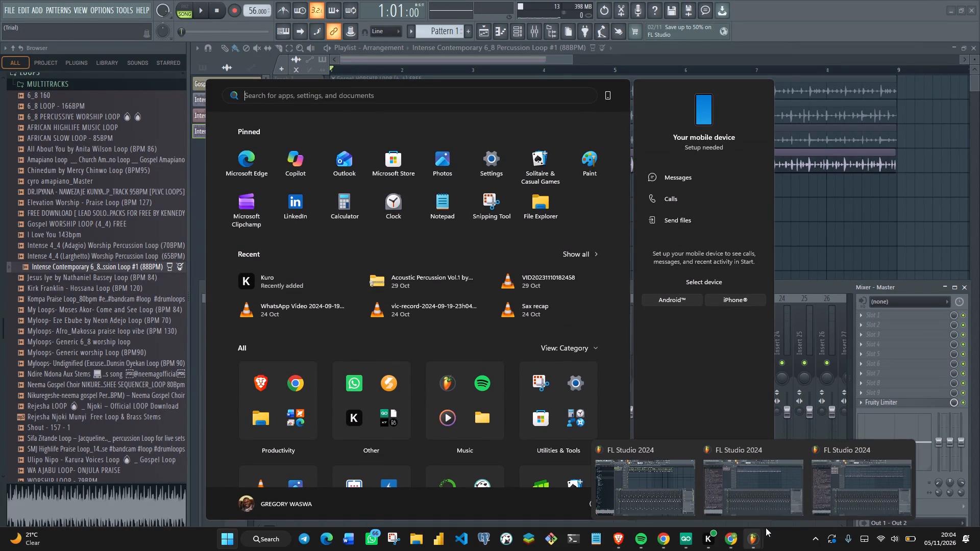
pyautogui.click(760, 494)
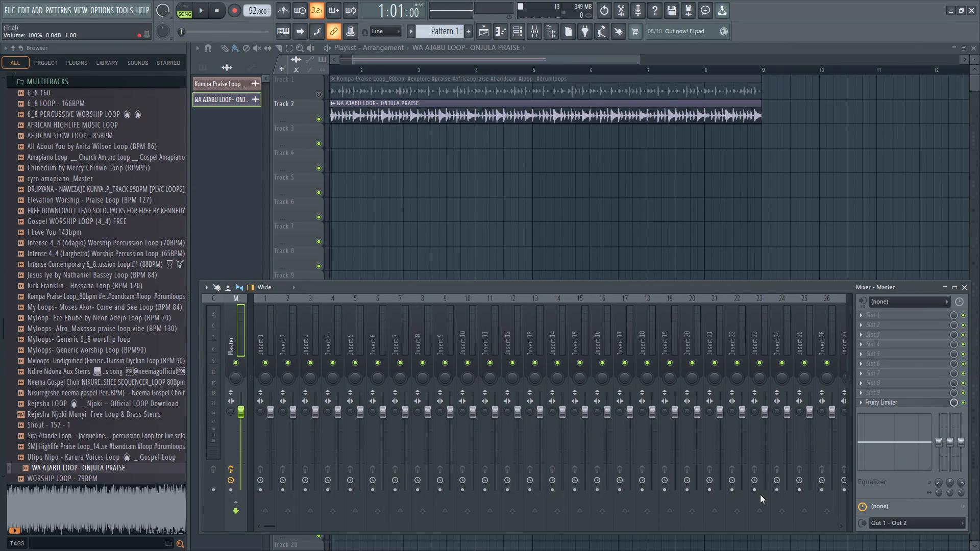
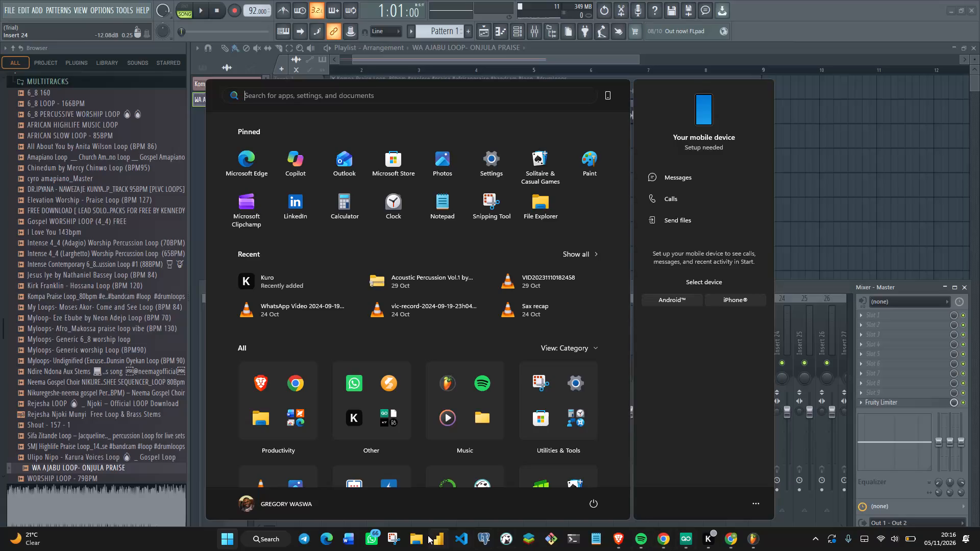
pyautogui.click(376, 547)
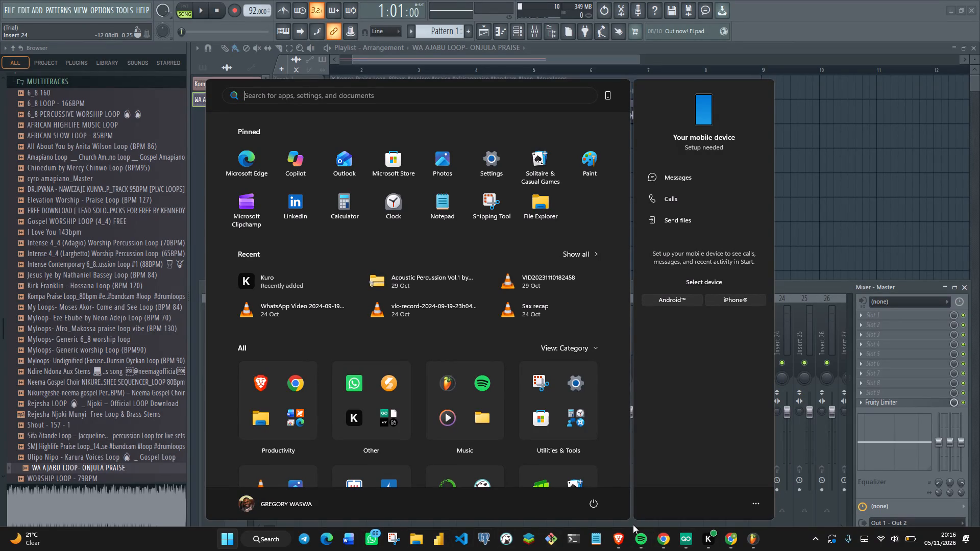
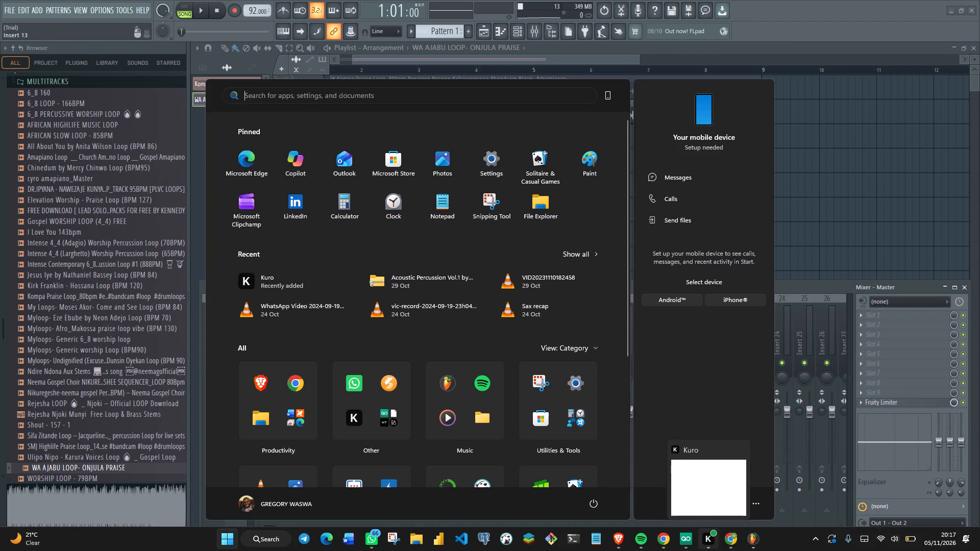
# Dismiss the Windows app launcher and return to the FL Studio project with the Kompa Praise and WA AJABU loops.
pyautogui.click(847, 28)
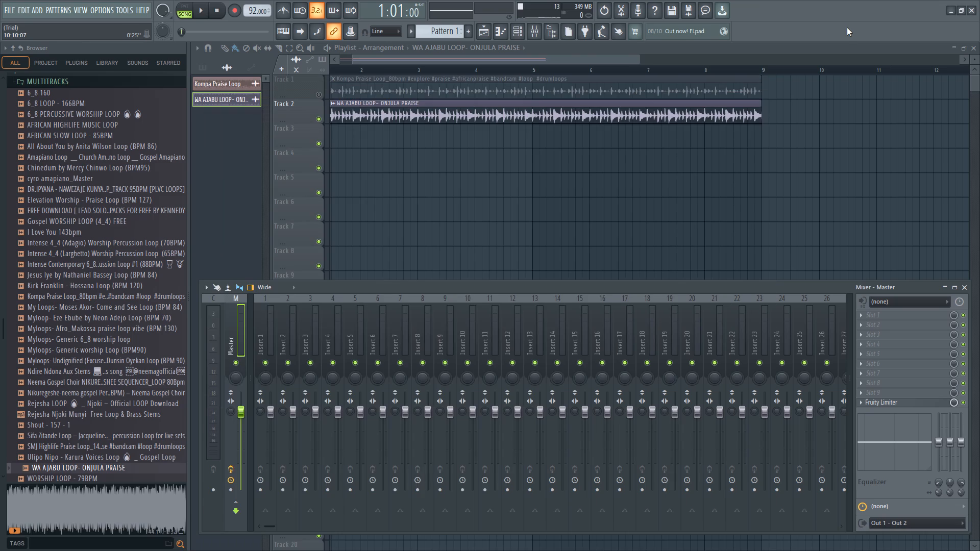